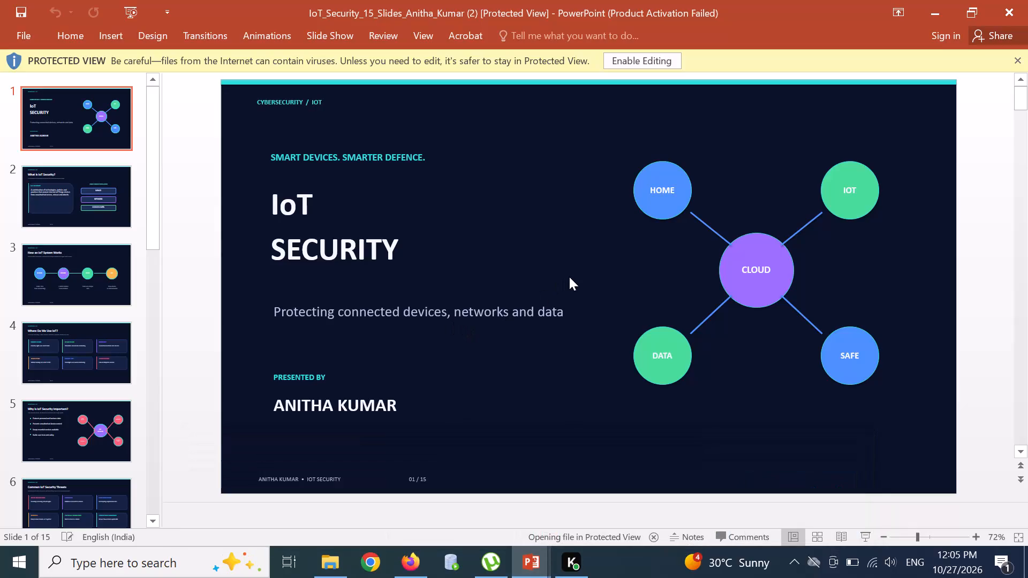
Enable editing for the protected IoT Security presentation.
{"action": "scroll", "coordinate": [569, 277], "scroll_direction": "up", "scroll_amount": 1}
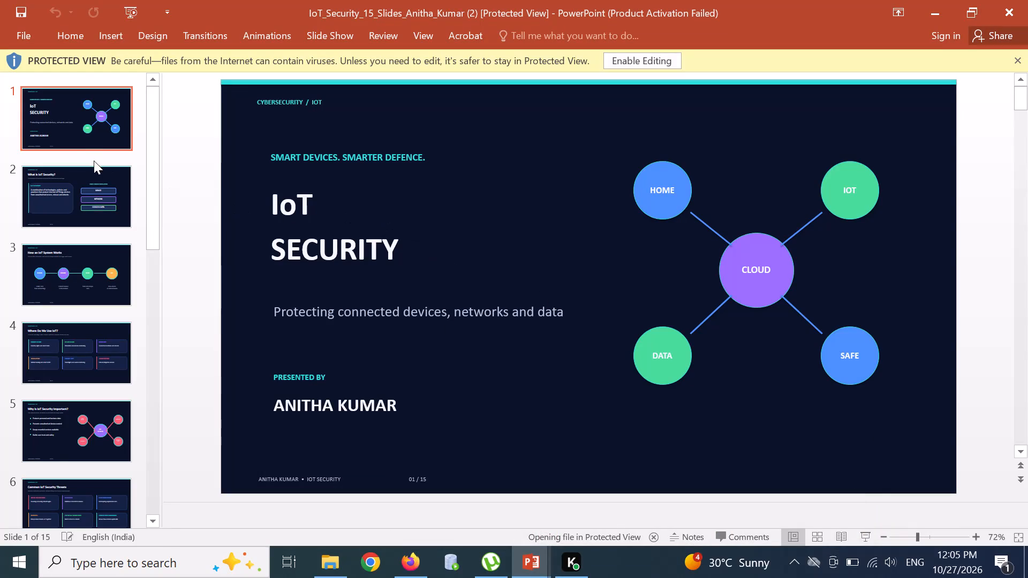
{"action": "left_click", "coordinate": [82, 188]}
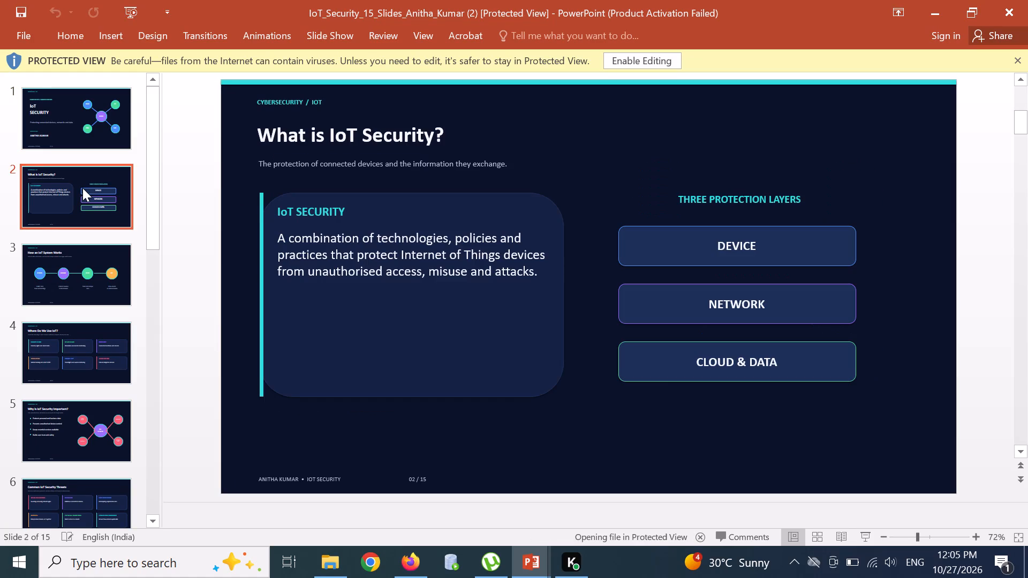
{"action": "scroll", "coordinate": [146, 193], "scroll_direction": "right", "scroll_amount": 5}
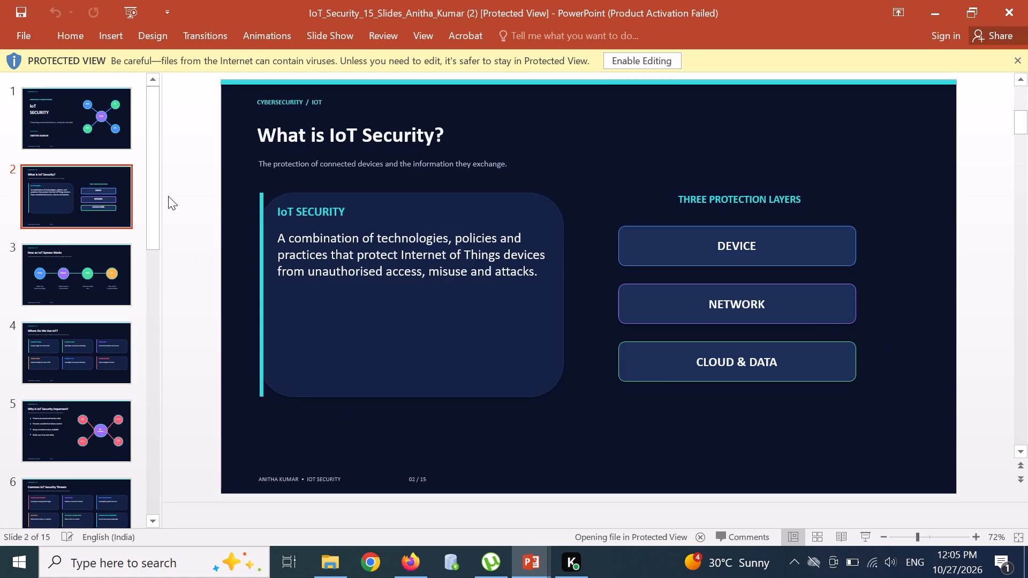
{"action": "left_click", "coordinate": [653, 58]}
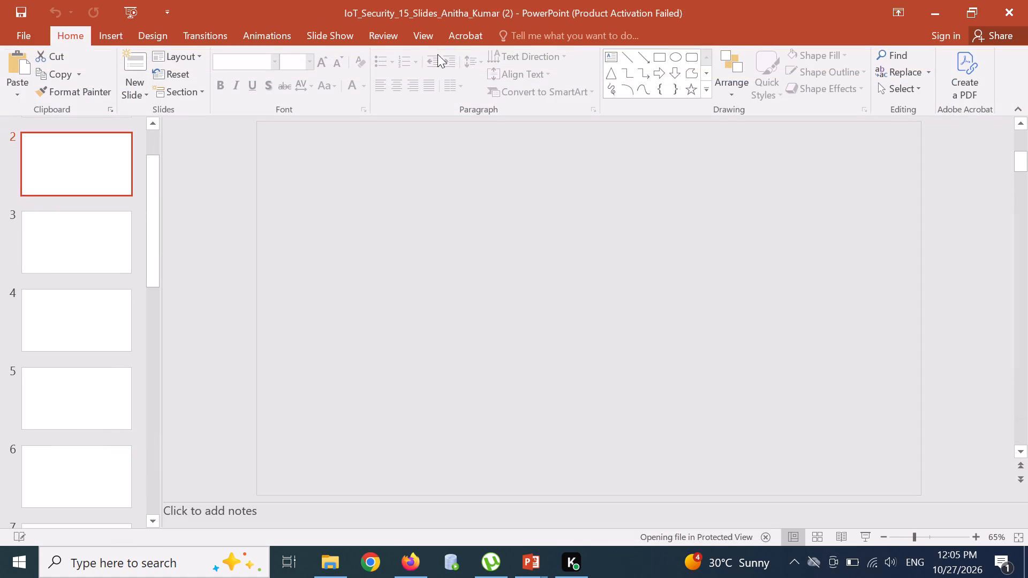
On slide 12, Securing the IoT Network, set the line spacing of the Segment Networks body text to 1.5.
{"action": "scroll", "coordinate": [101, 227], "scroll_direction": "down", "scroll_amount": 9}
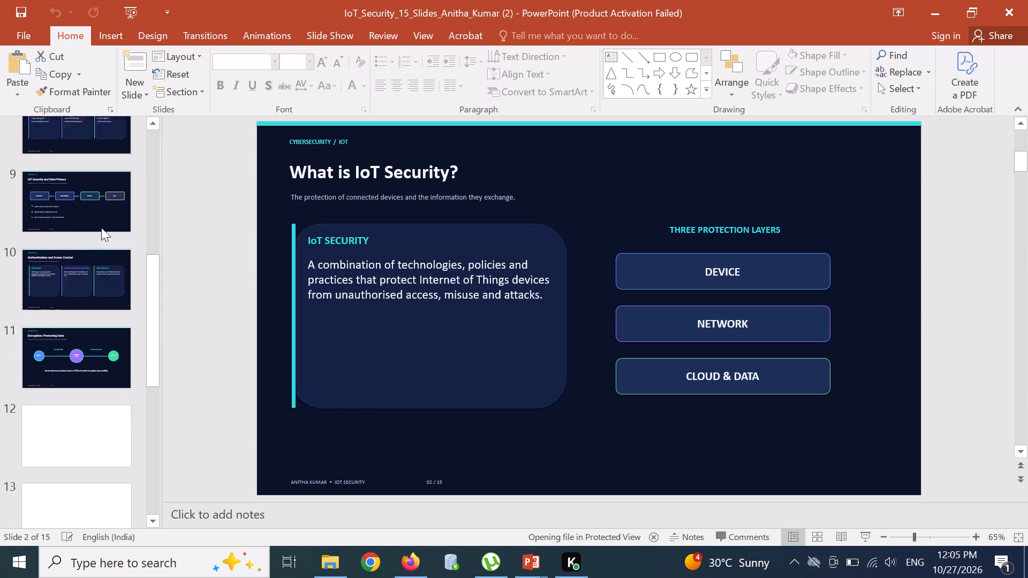
{"action": "scroll", "coordinate": [101, 227], "scroll_direction": "down", "scroll_amount": 8}
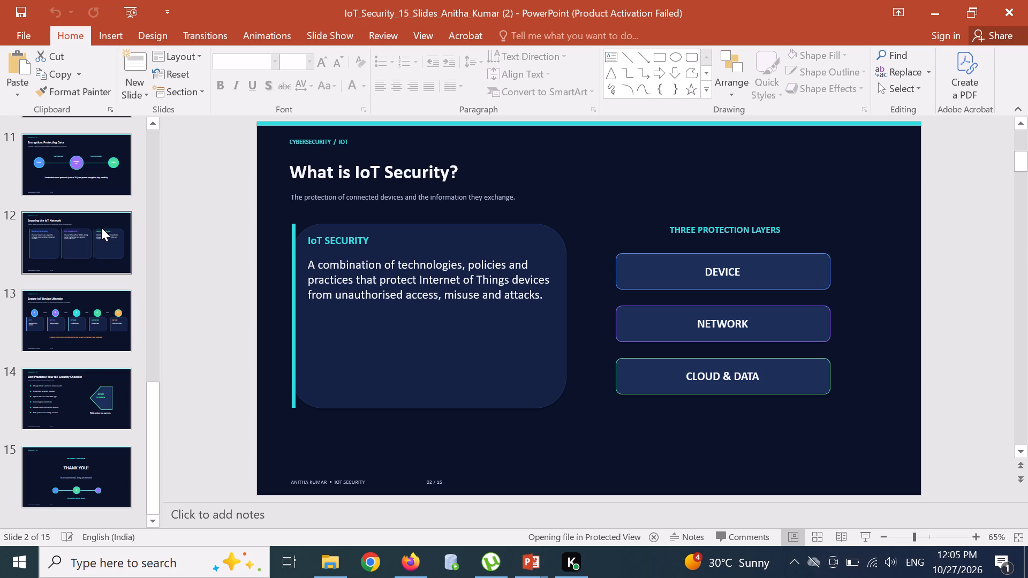
{"action": "left_click", "coordinate": [93, 254]}
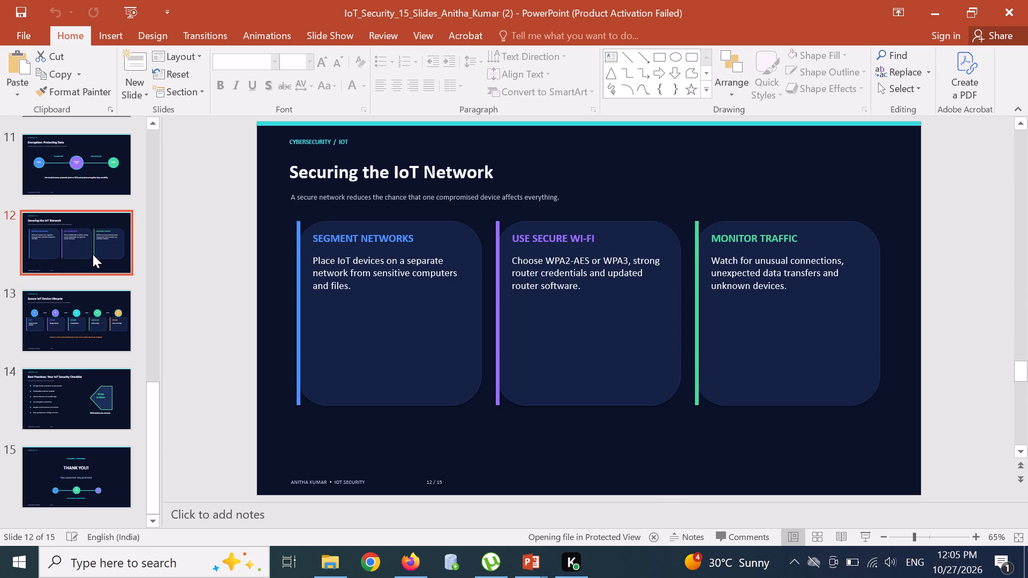
{"action": "left_click", "coordinate": [361, 287]}
{"action": "left_click_drag", "start_coordinate": [354, 287], "coordinate": [337, 275]}
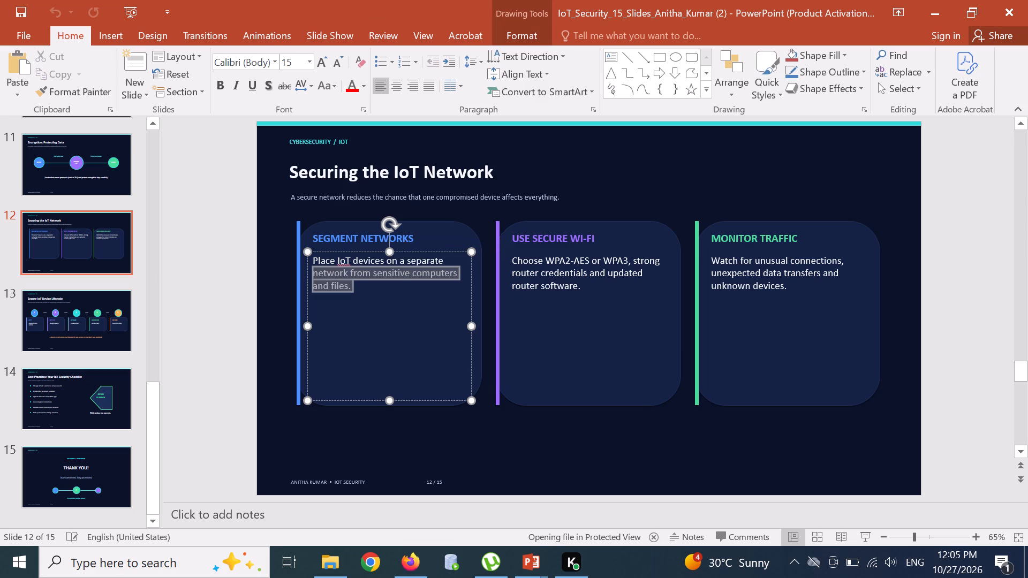
{"action": "left_click_drag", "start_coordinate": [337, 275], "coordinate": [326, 262]}
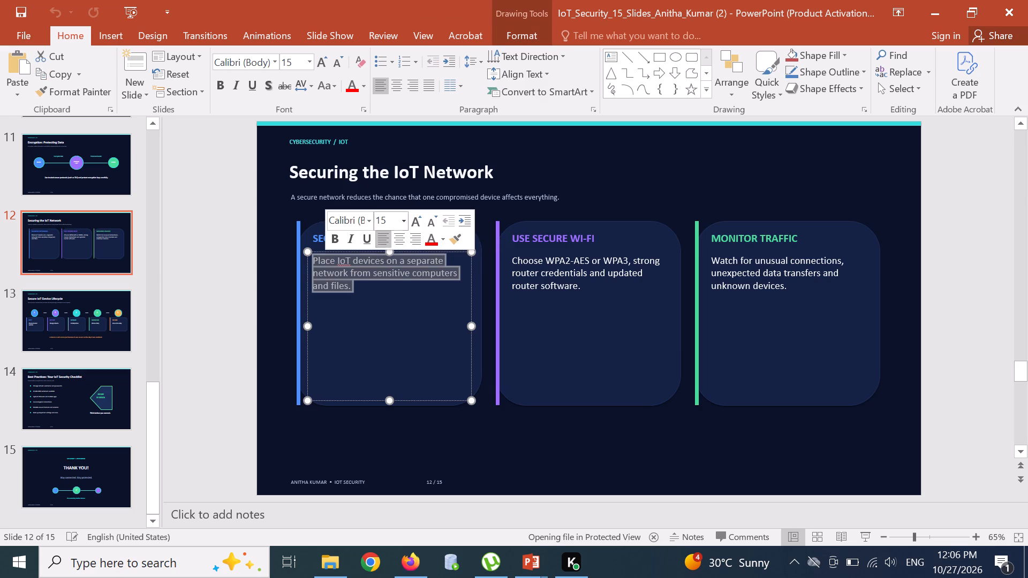
{"action": "left_click", "coordinate": [478, 62]}
{"action": "left_click", "coordinate": [486, 95]}
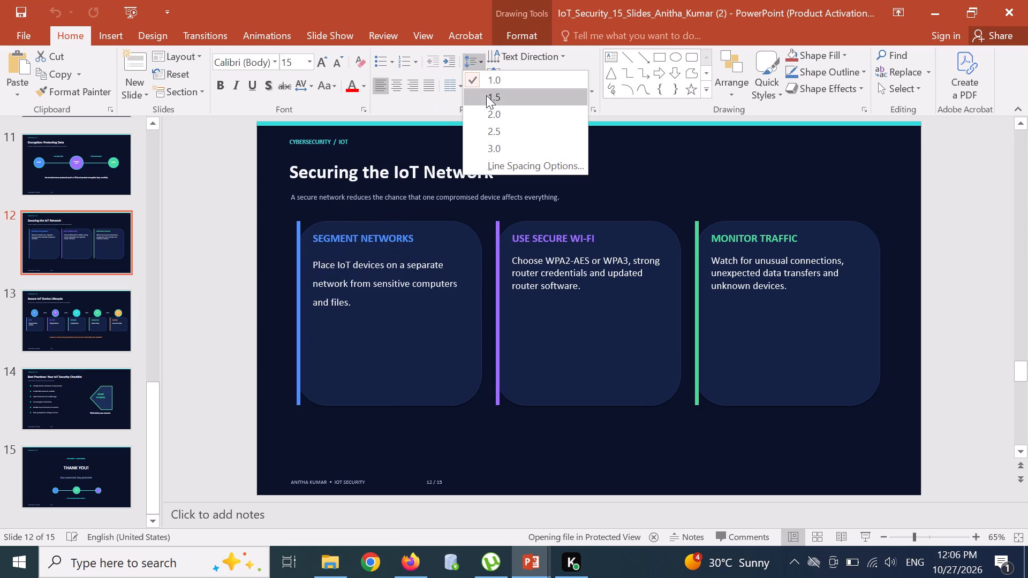
Set the line spacing of the body text in the Use Secure Wi-Fi and Monitor Traffic cards to 1.5.
{"action": "left_click", "coordinate": [597, 327]}
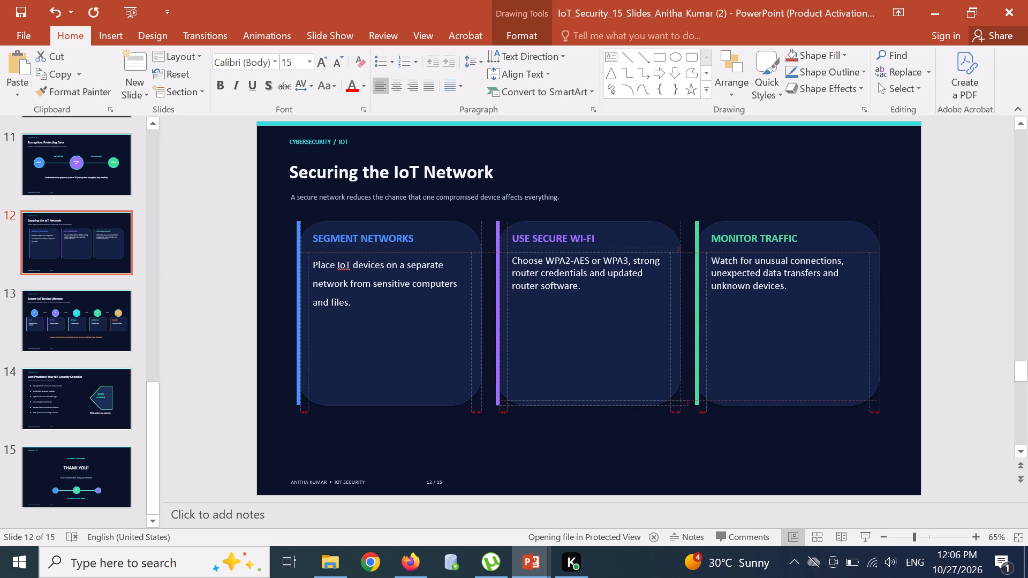
{"action": "left_click_drag", "start_coordinate": [585, 287], "coordinate": [524, 260]}
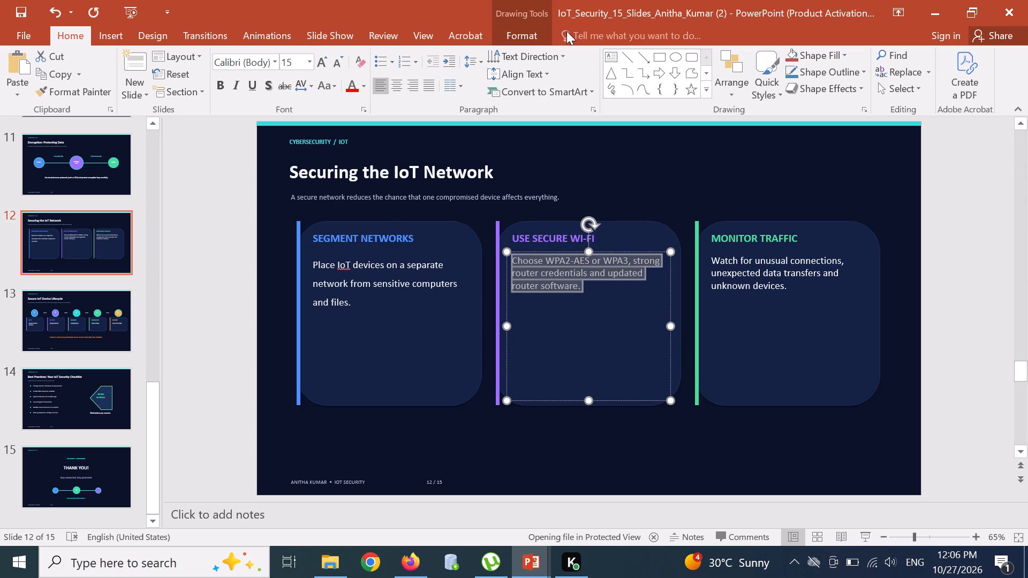
{"action": "left_click", "coordinate": [477, 62]}
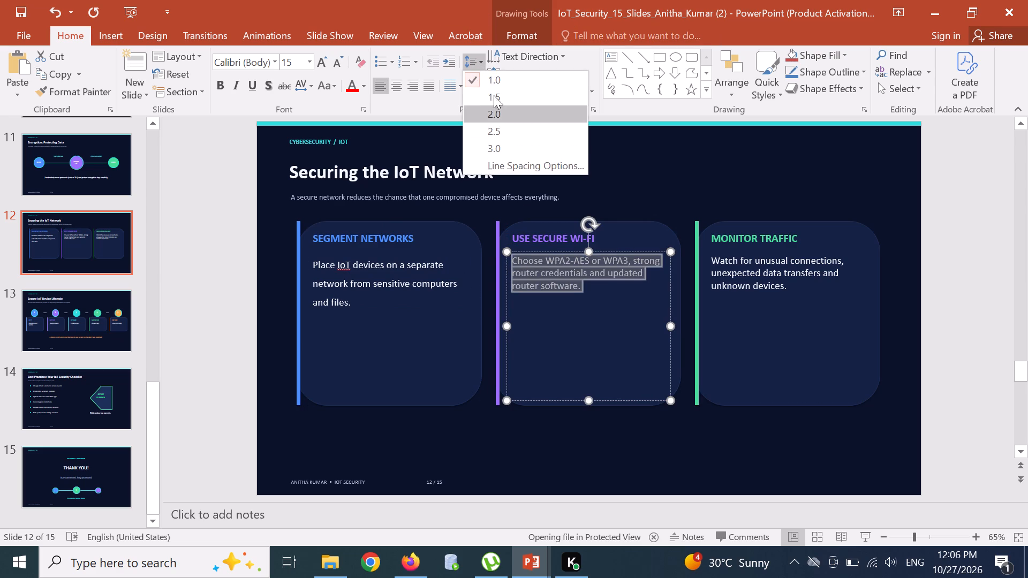
{"action": "left_click", "coordinate": [494, 96]}
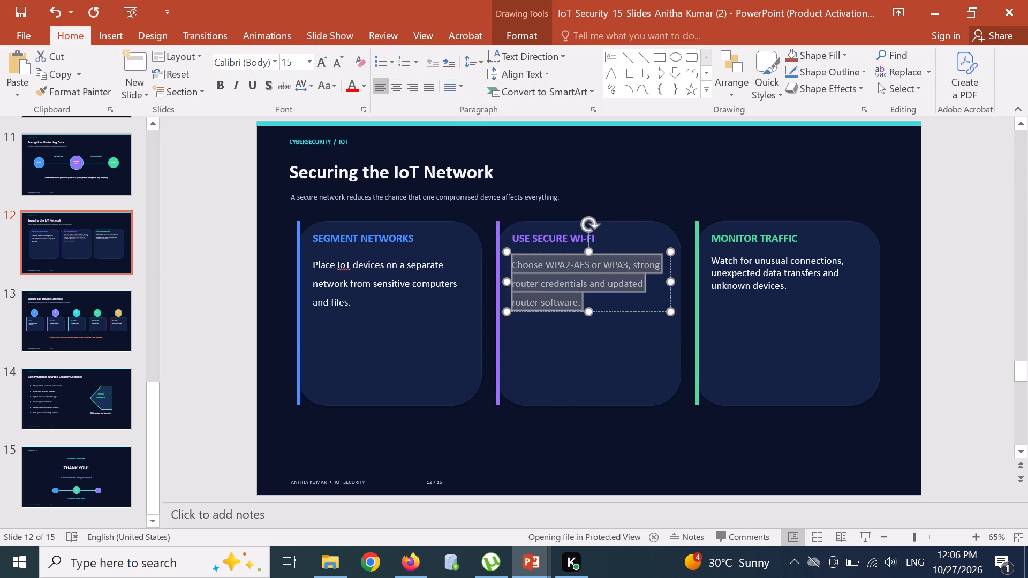
{"action": "left_click_drag", "start_coordinate": [792, 284], "coordinate": [726, 262]}
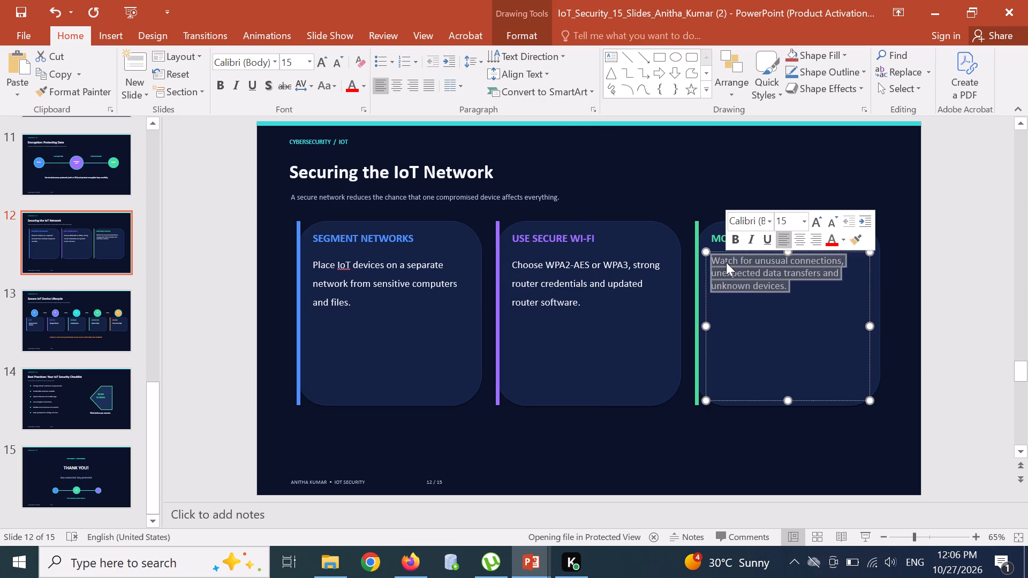
{"action": "left_click", "coordinate": [485, 65]}
{"action": "left_click", "coordinate": [488, 90]}
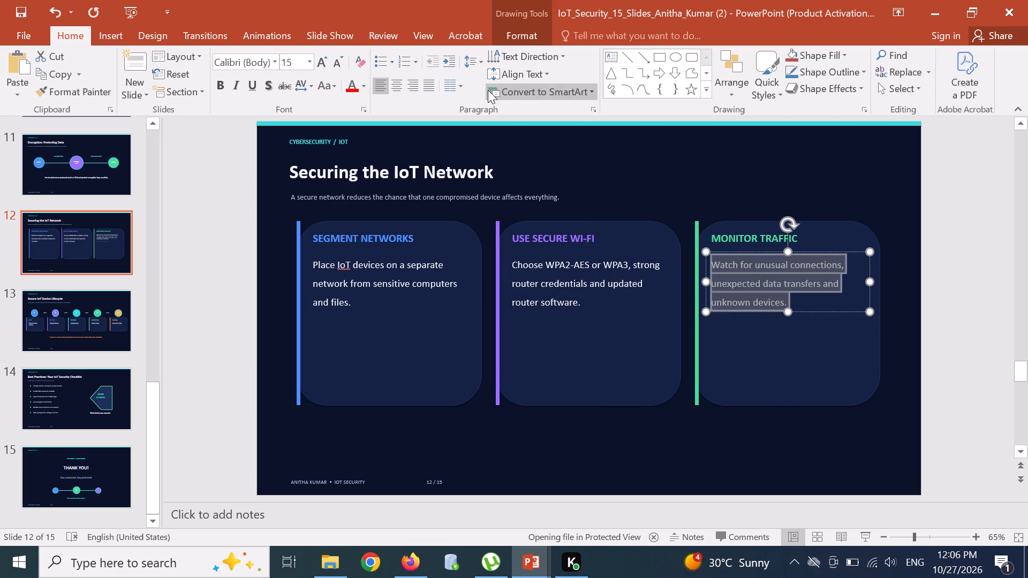
{"action": "left_click", "coordinate": [615, 177]}
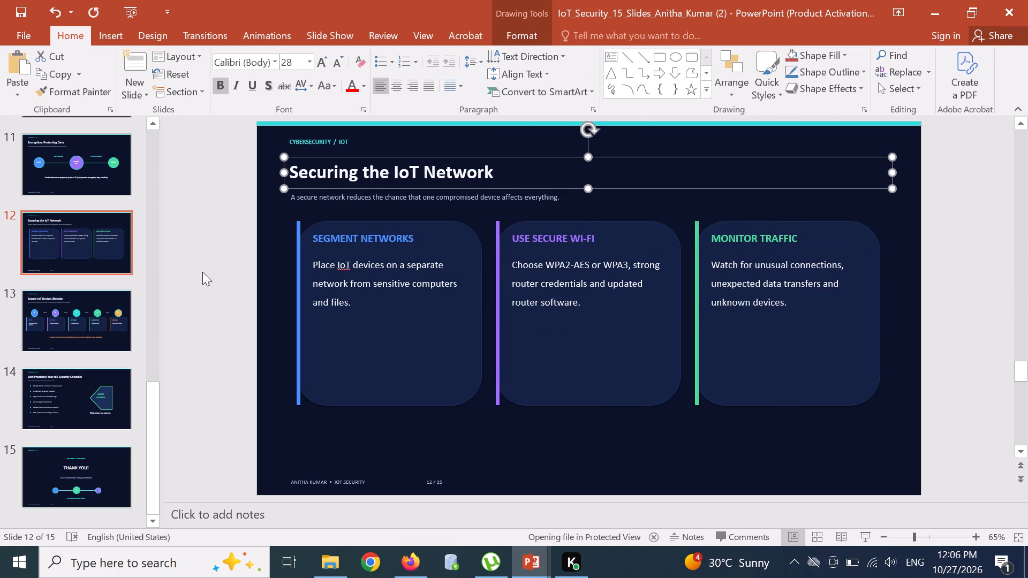
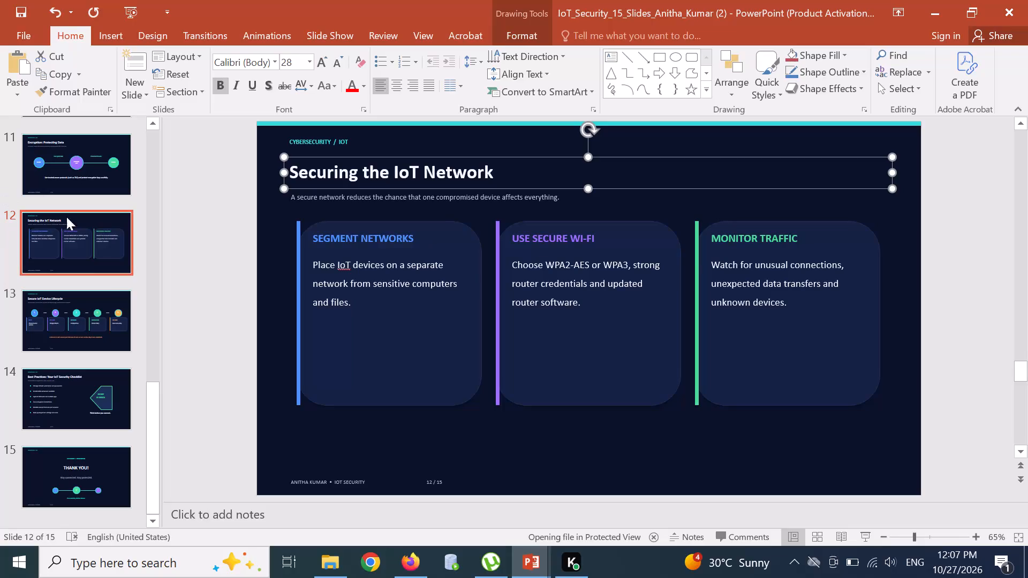
Review slide 11 on encryption and slides 13 to 15, through to the closing THANK YOU! slide.
{"action": "left_click", "coordinate": [104, 279]}
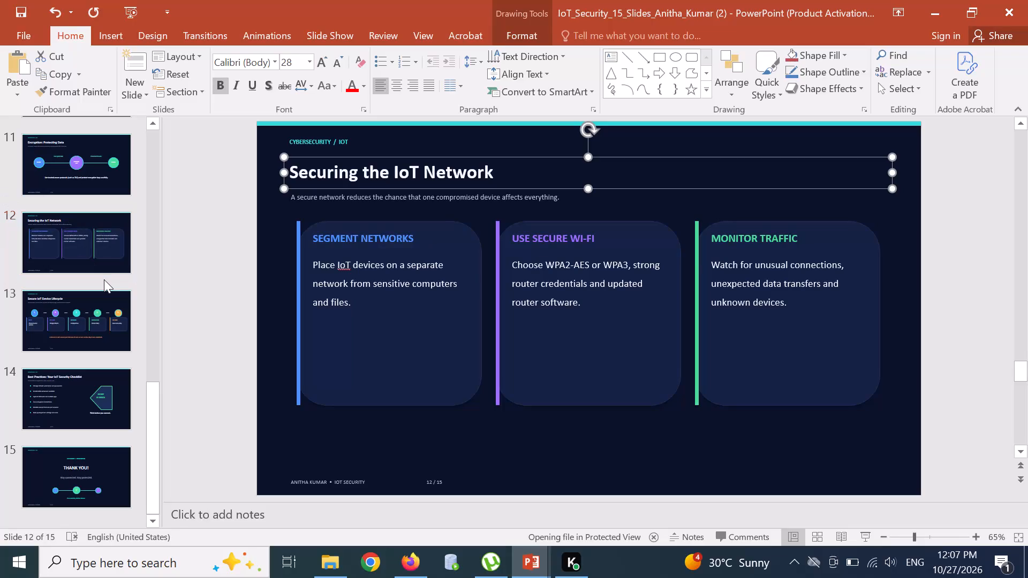
{"action": "left_click", "coordinate": [90, 176]}
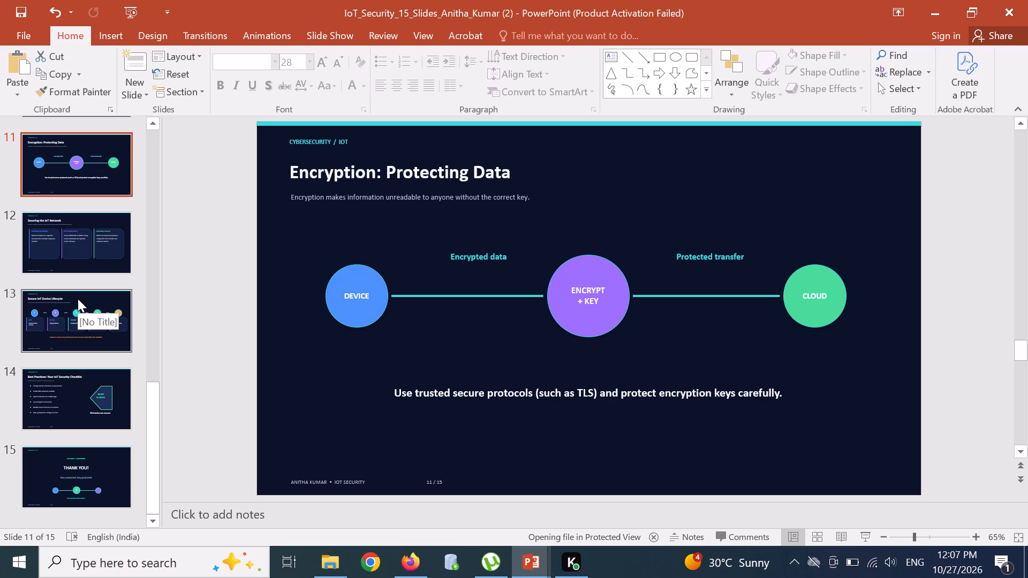
{"action": "scroll", "coordinate": [78, 299], "scroll_direction": "down", "scroll_amount": 1}
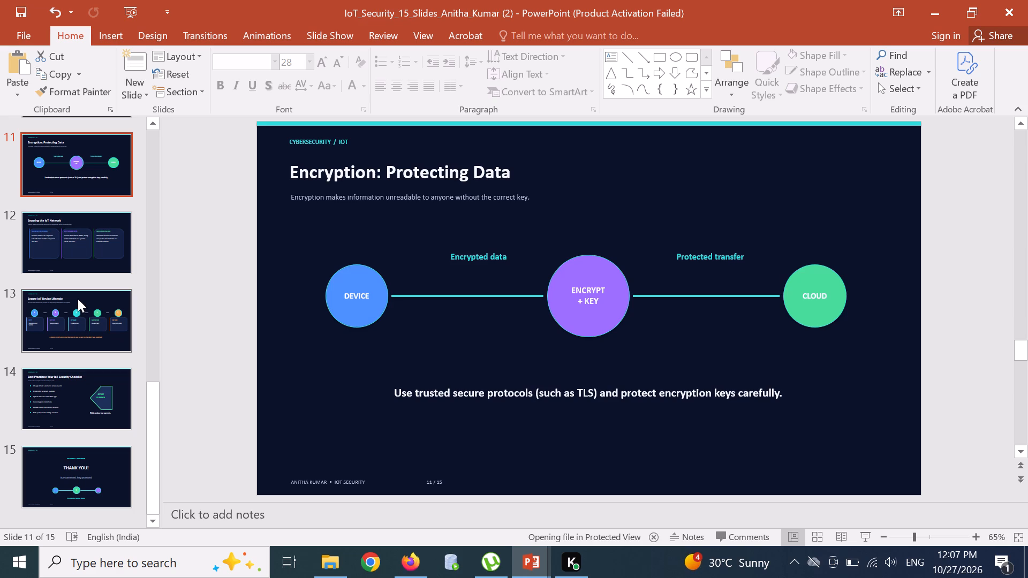
{"action": "scroll", "coordinate": [78, 299], "scroll_direction": "down", "scroll_amount": 4}
{"action": "left_click", "coordinate": [78, 299]}
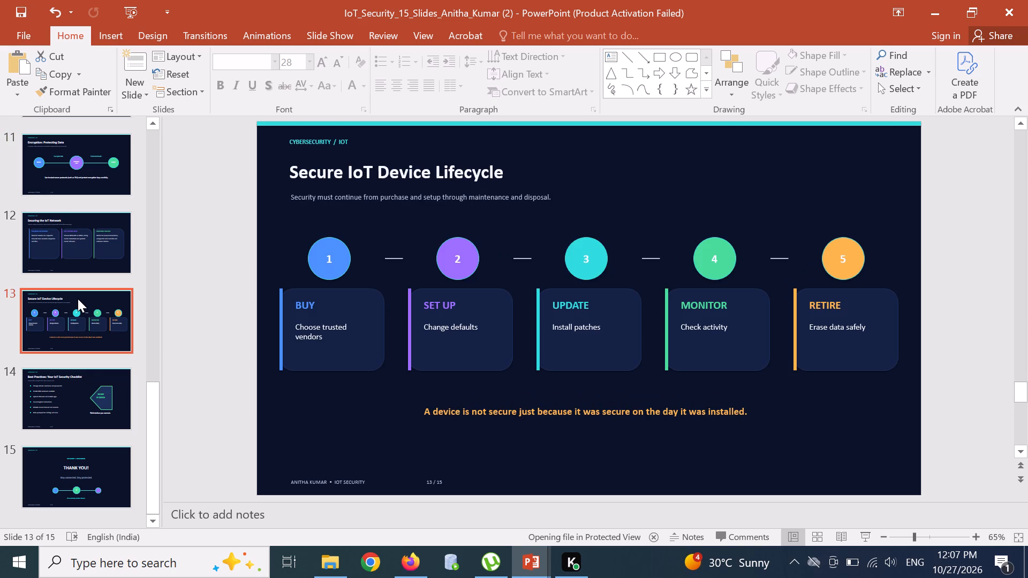
{"action": "left_click", "coordinate": [54, 391]}
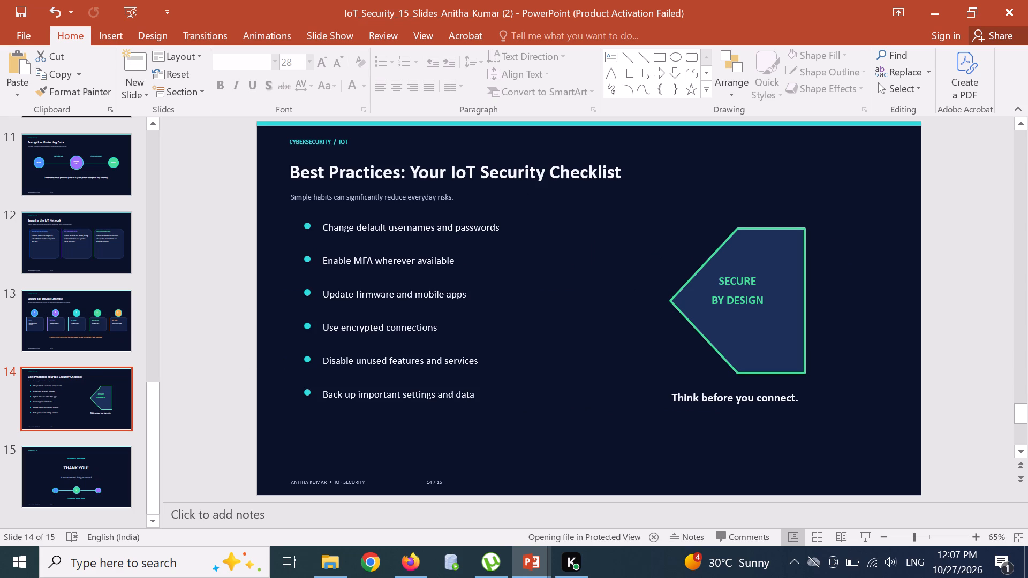
{"action": "scroll", "coordinate": [316, 277], "scroll_direction": "down", "scroll_amount": 1}
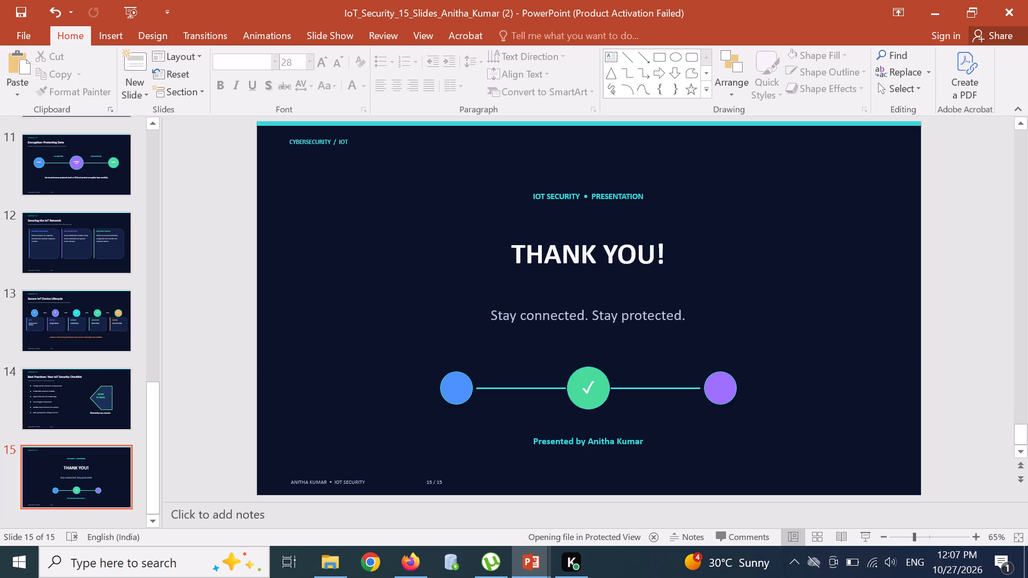
{"action": "scroll", "coordinate": [316, 277], "scroll_direction": "down", "scroll_amount": 2}
On slide 14, copy the full title text "Best Practices: Your IoT Security Checklist".
{"action": "left_click", "coordinate": [96, 381]}
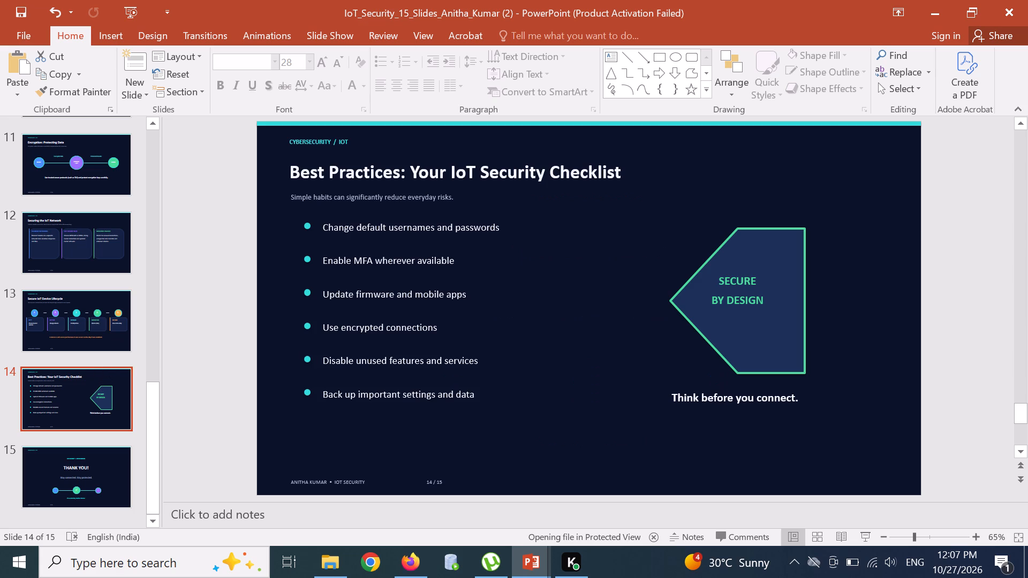
{"action": "left_click", "coordinate": [702, 333]}
{"action": "left_click", "coordinate": [702, 333]}
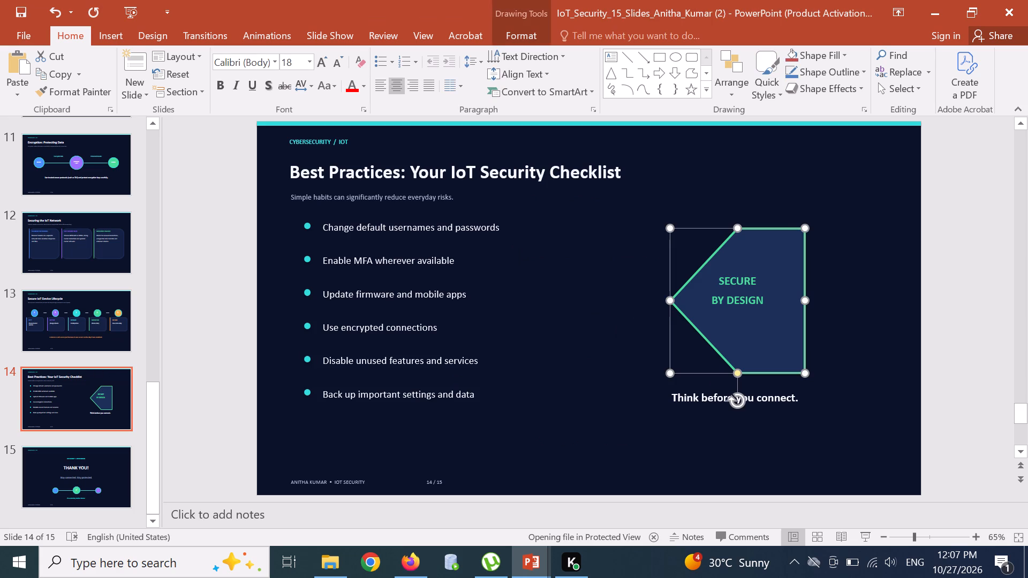
{"action": "left_click", "coordinate": [592, 354]}
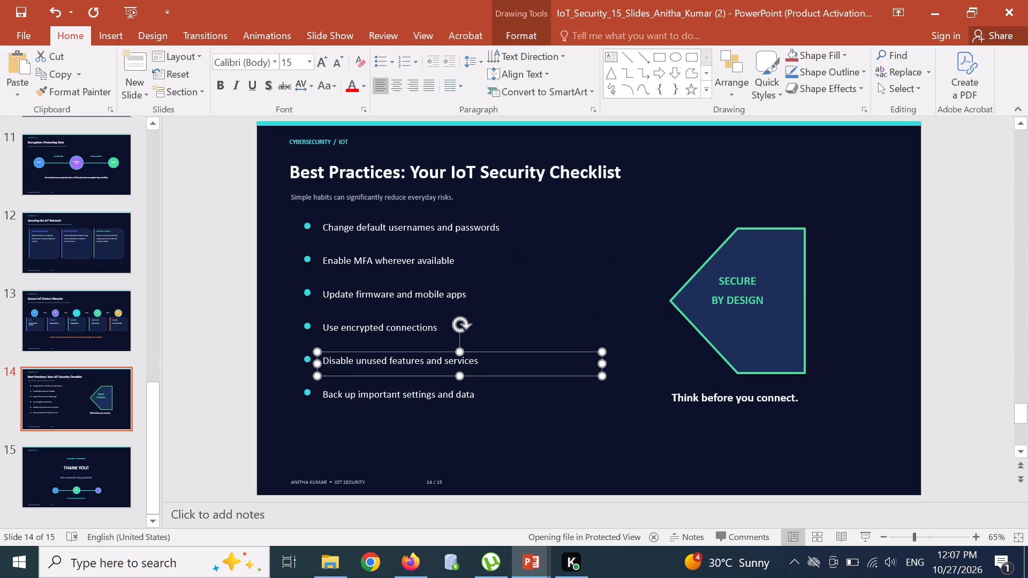
{"action": "left_click", "coordinate": [619, 171]}
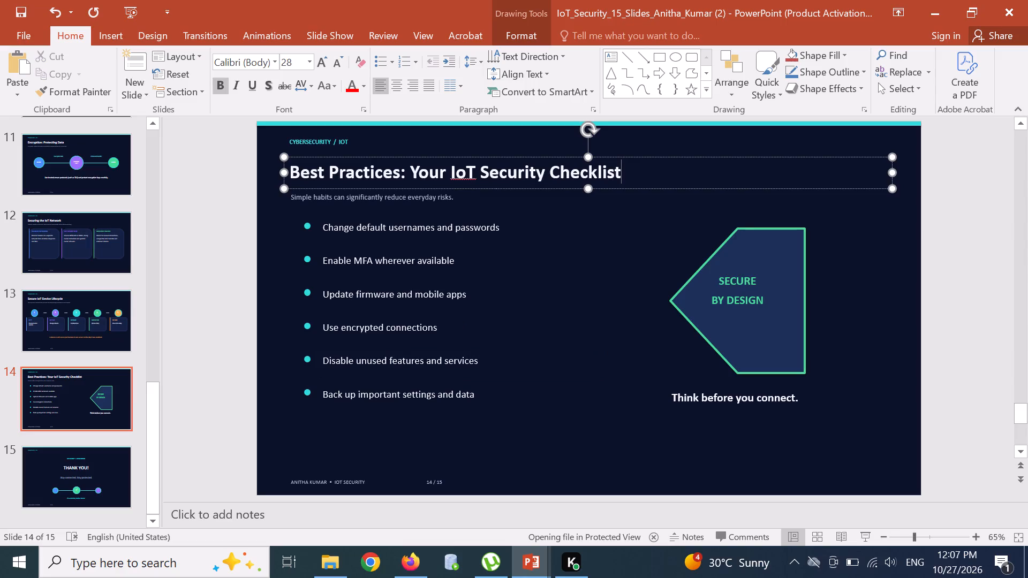
{"action": "left_click_drag", "start_coordinate": [621, 172], "coordinate": [401, 169]}
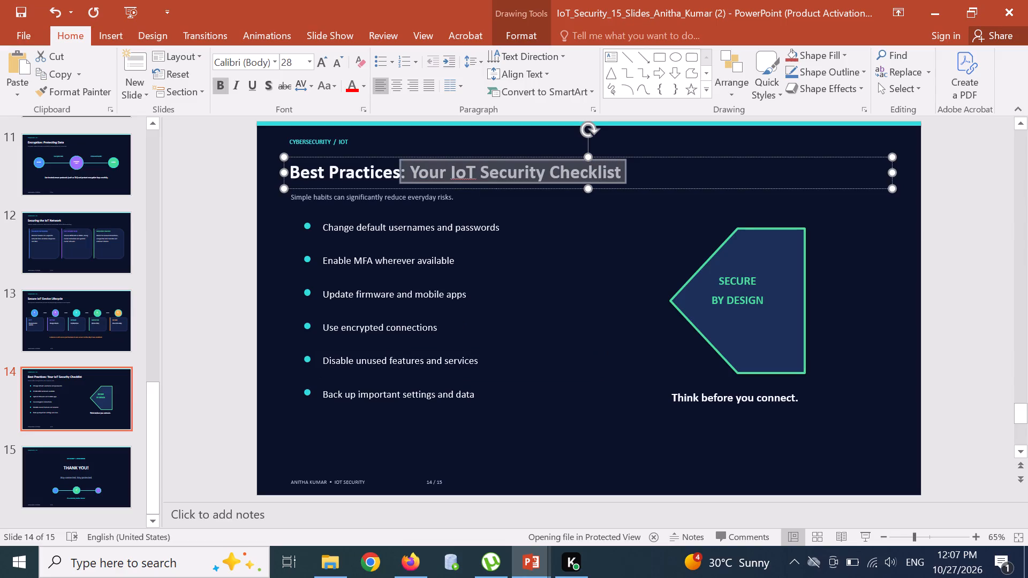
{"action": "left_click_drag", "start_coordinate": [401, 169], "coordinate": [298, 172]}
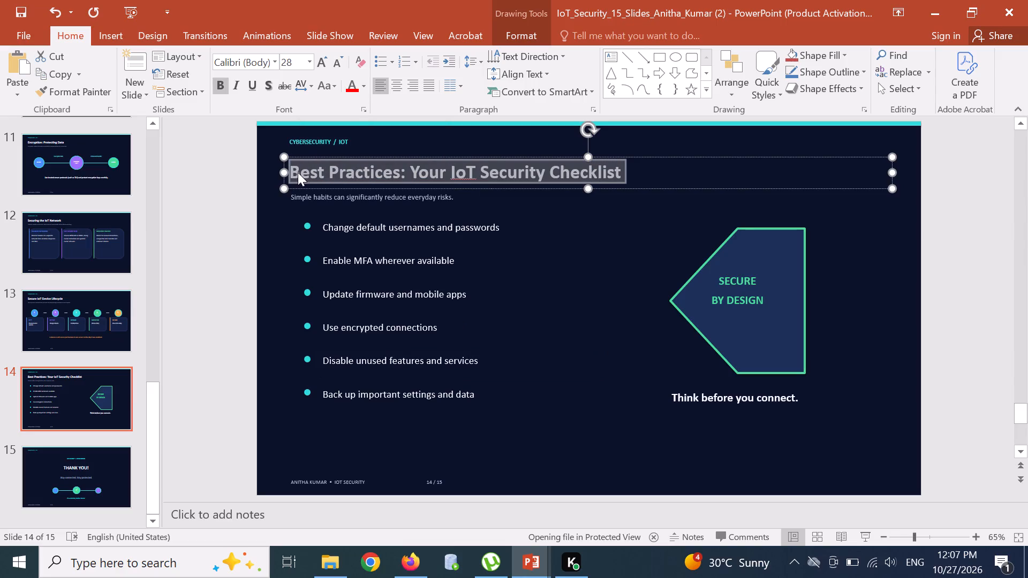
{"action": "key", "text": "ctrl+c"}
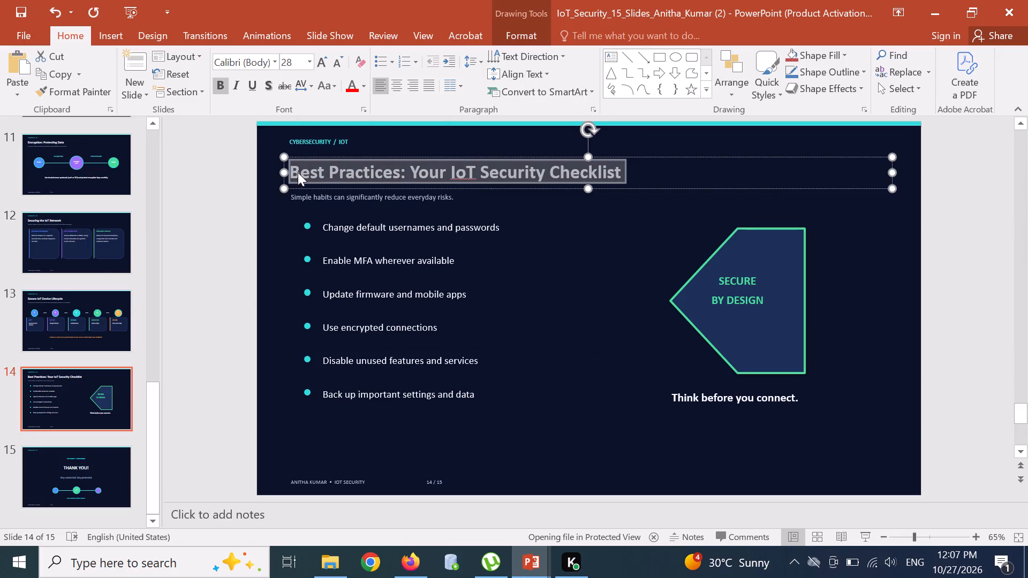
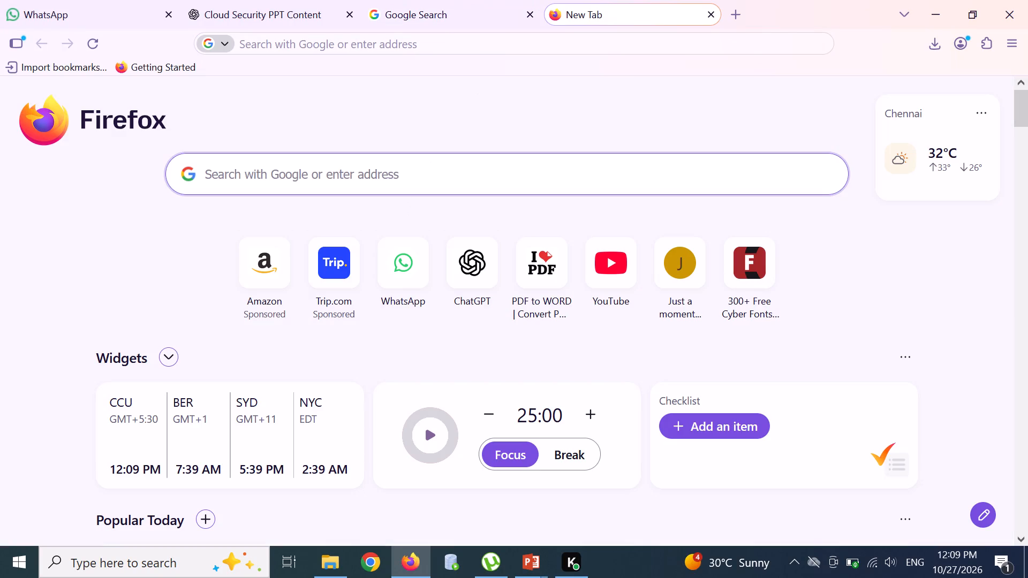
Search Google Images in Firefox for the copied title "Best Practices: Your IoT Security Checklist".
{"action": "key", "text": "ctrl+v"}
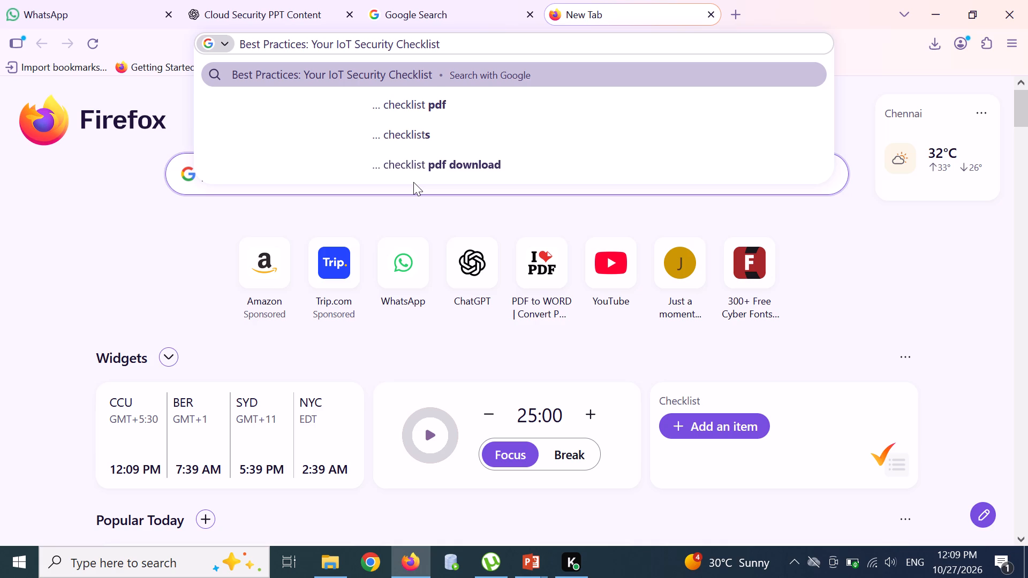
{"action": "key", "text": "Return"}
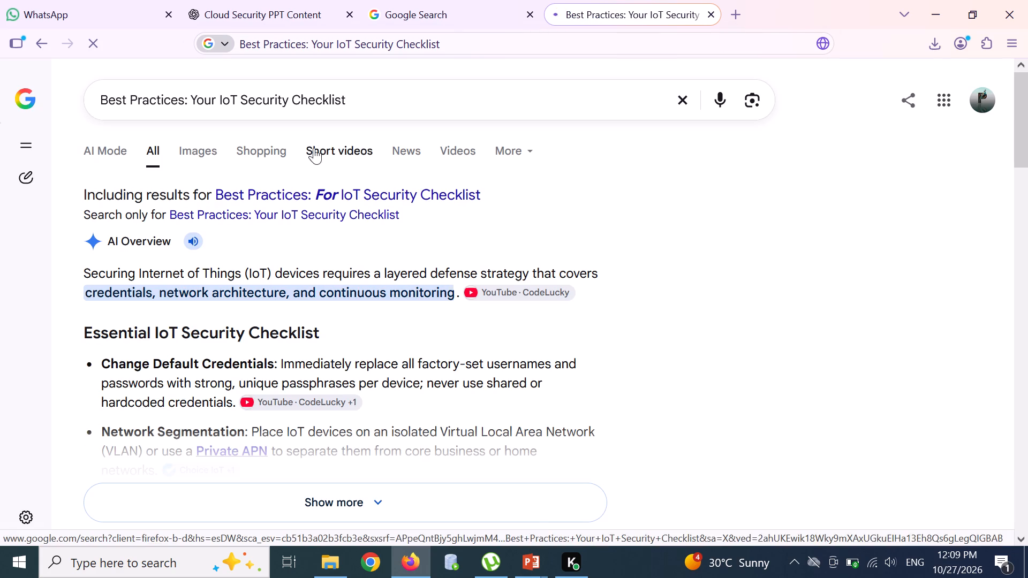
{"action": "left_click", "coordinate": [203, 151]}
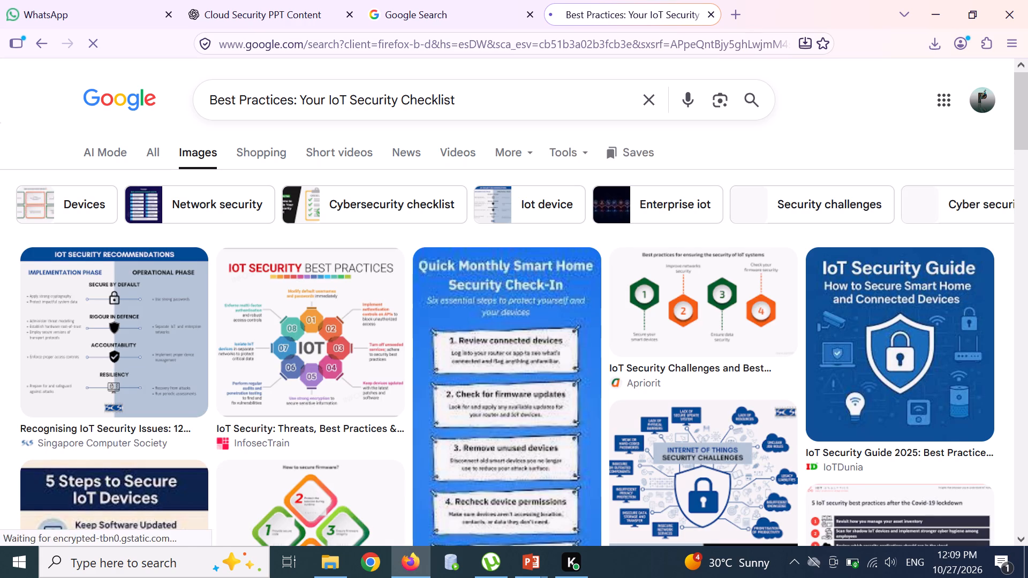
Browse the image results and copy InfosecTrain's "IoT Security Best Practices" infographic.
{"action": "scroll", "coordinate": [203, 151], "scroll_direction": "down", "scroll_amount": 3}
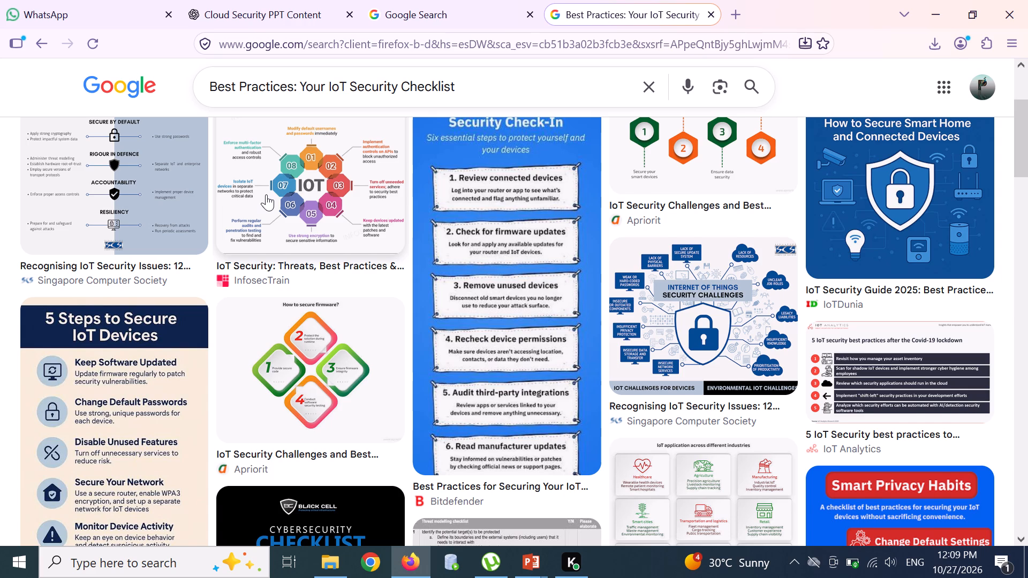
{"action": "scroll", "coordinate": [266, 194], "scroll_direction": "up", "scroll_amount": 2}
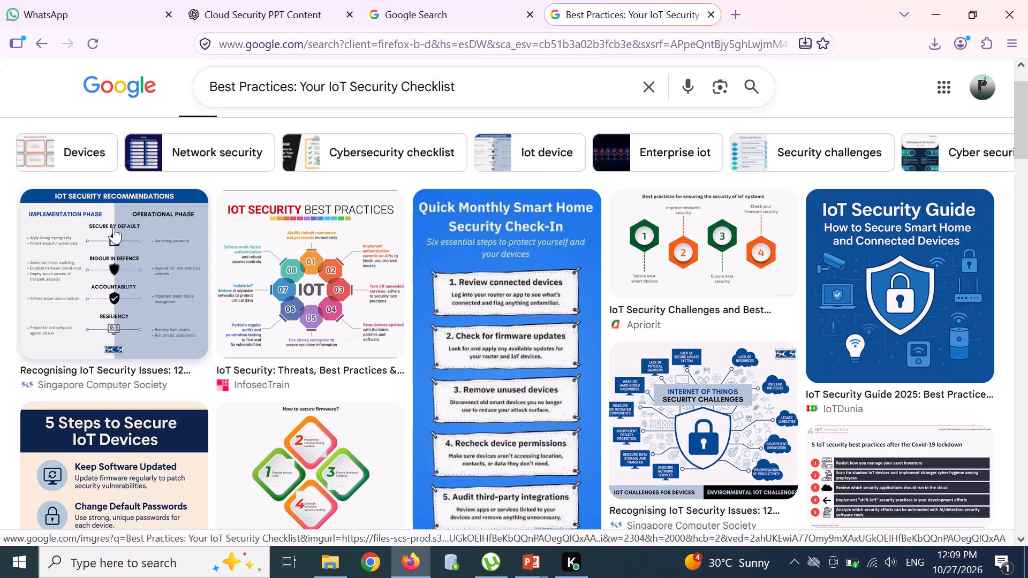
{"action": "left_click", "coordinate": [299, 272]}
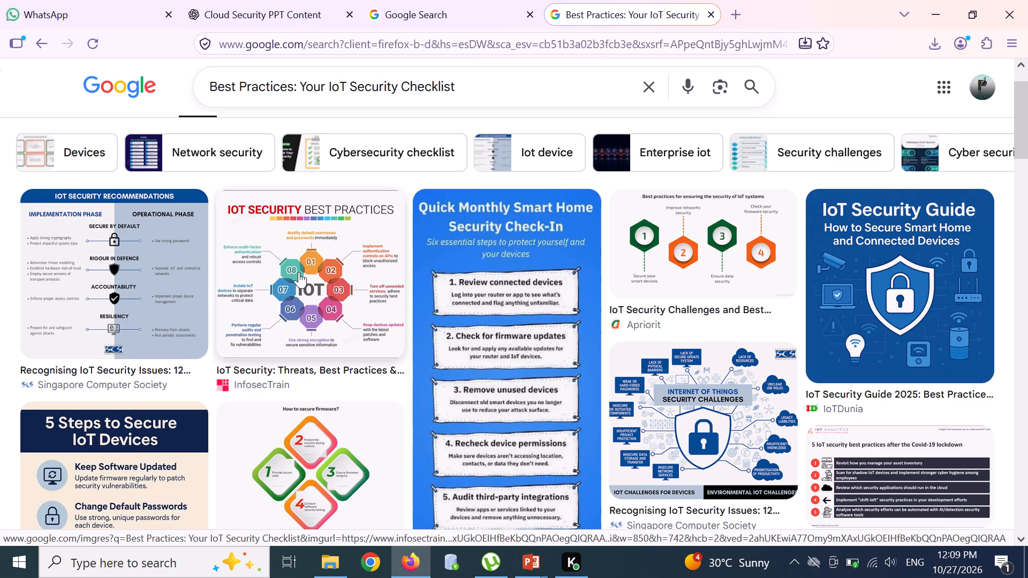
{"action": "right_click", "coordinate": [299, 272]}
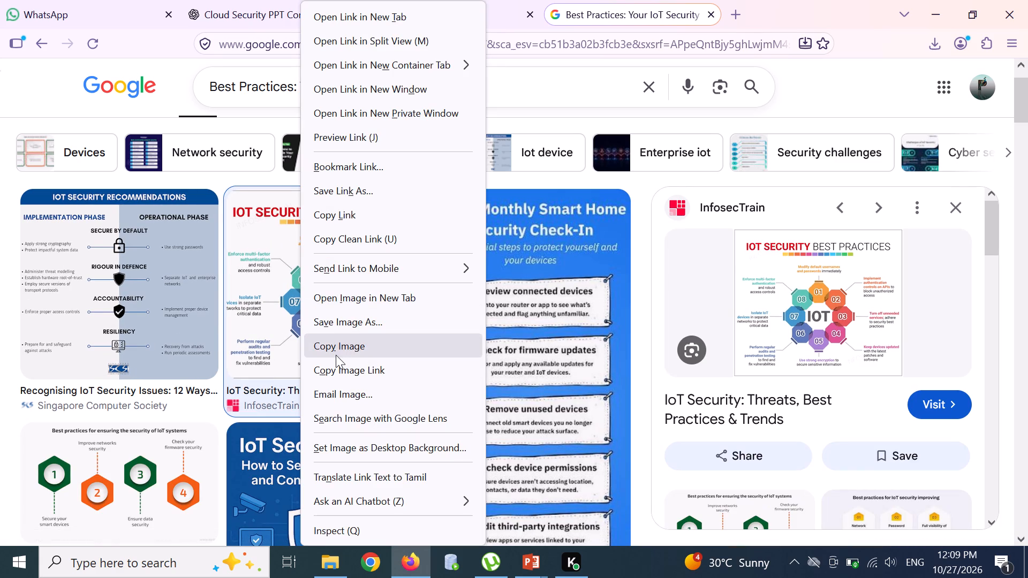
{"action": "left_click", "coordinate": [336, 355]}
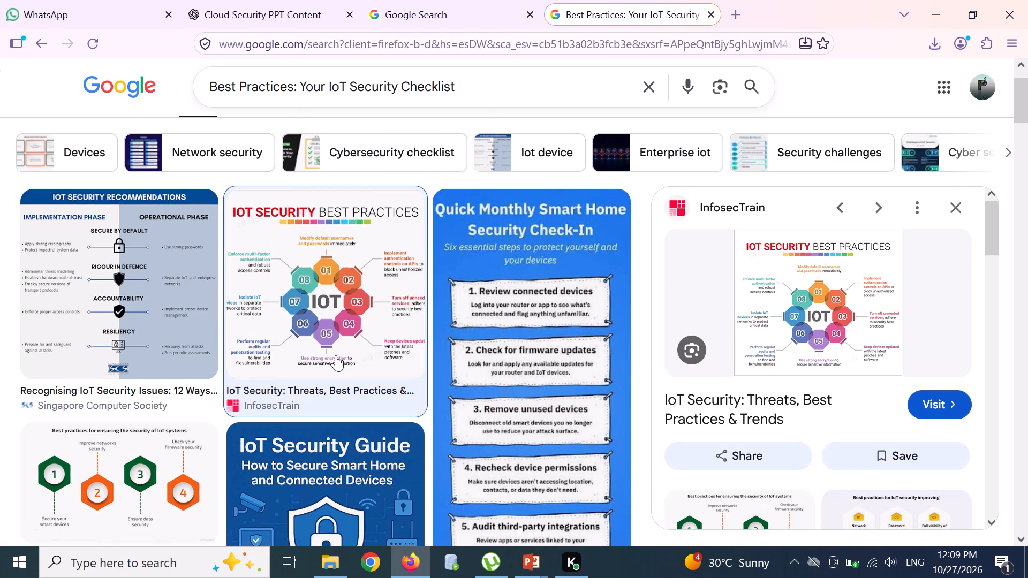
Switch back to the IoT Security presentation in PowerPoint and delete slide 14's pentagon shape and its "SECURE BY DESIGN" text.
{"action": "key", "text": "alt+Tab"}
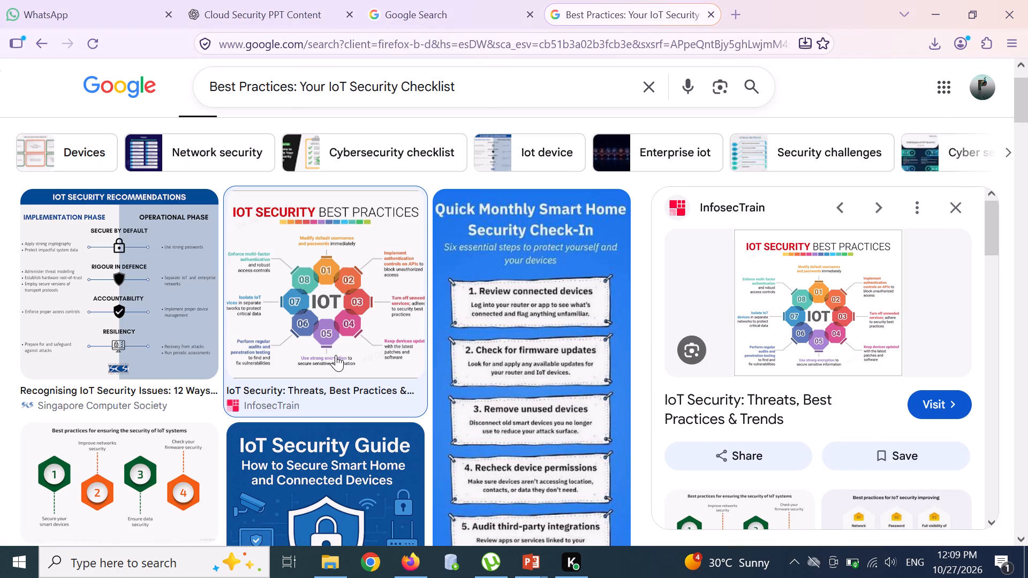
{"action": "key", "text": "alt+Tab"}
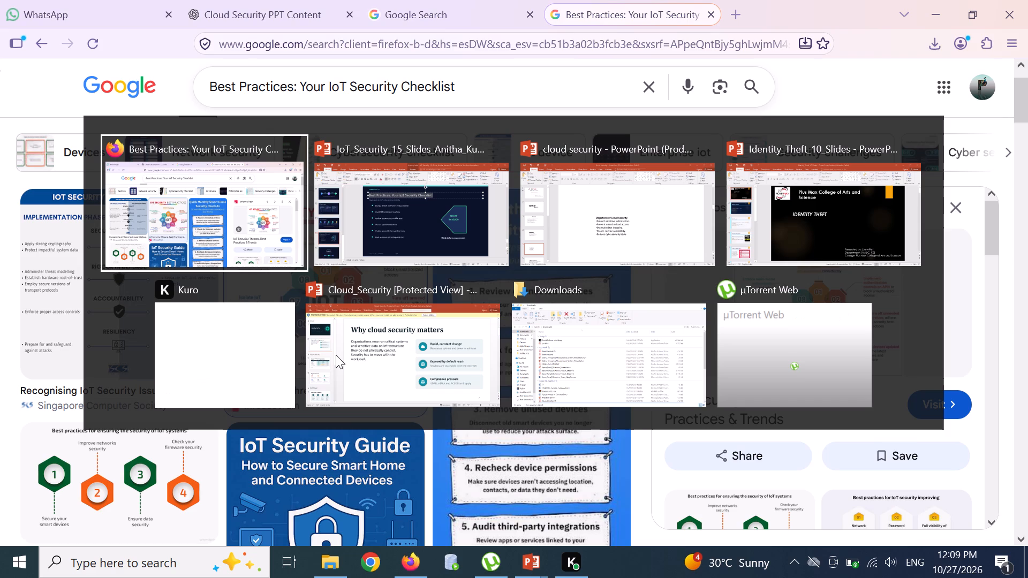
{"action": "key", "text": "alt+Tab"}
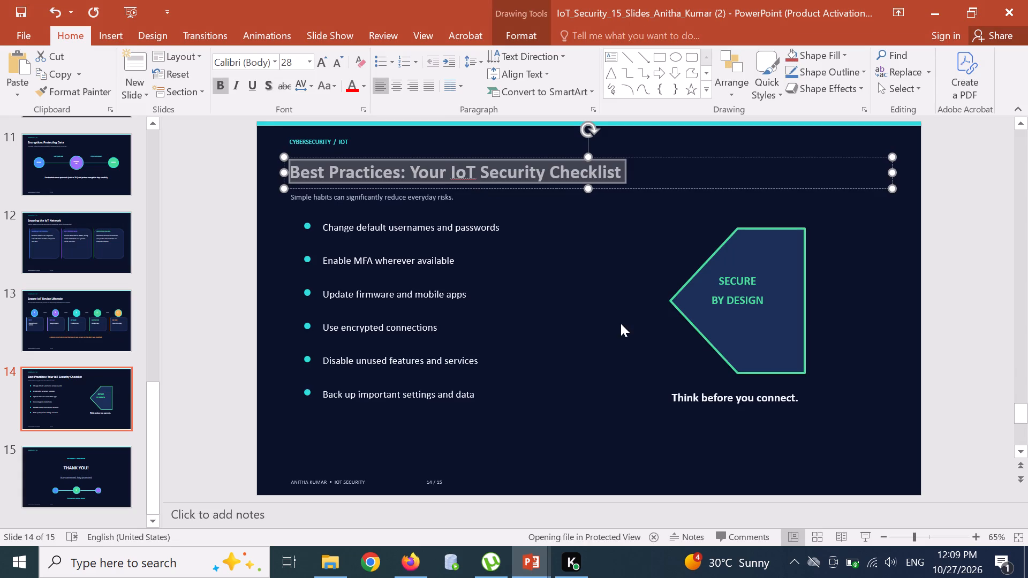
{"action": "left_click", "coordinate": [673, 332]}
{"action": "left_click", "coordinate": [767, 308]}
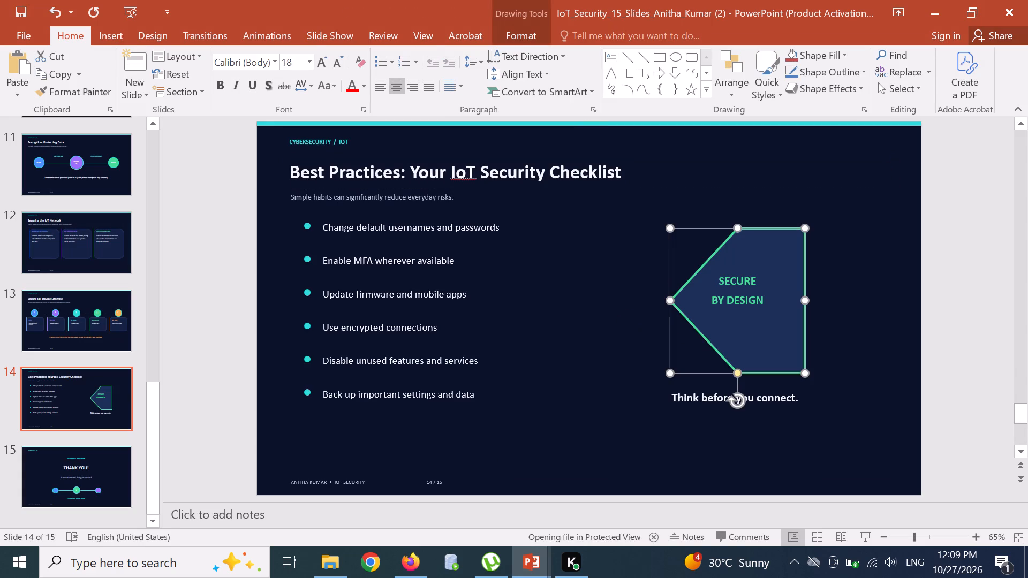
{"action": "key", "text": "BackSpace"}
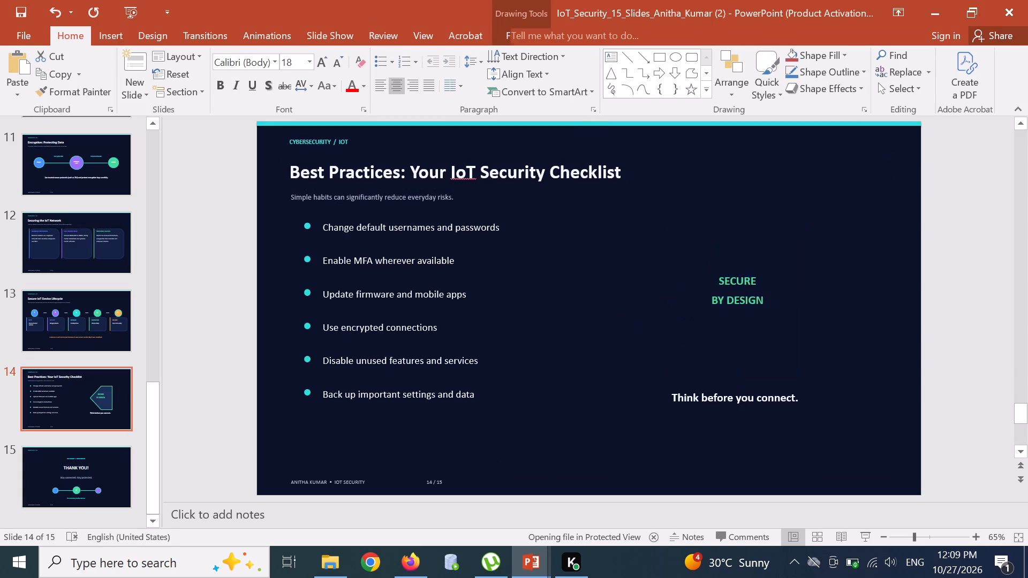
{"action": "left_click", "coordinate": [724, 299]}
{"action": "key", "text": "BackSpace"}
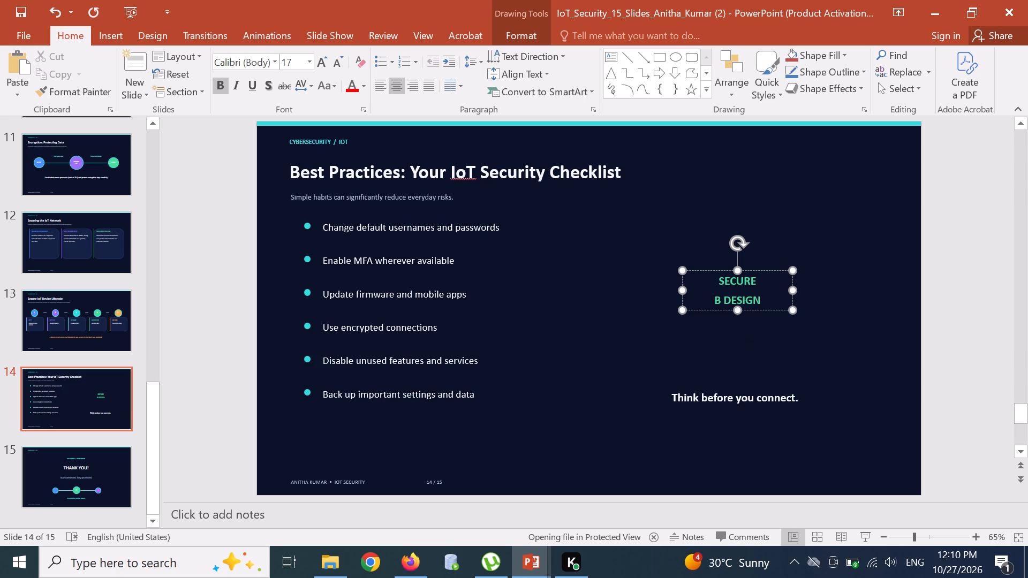
{"action": "key", "text": "ctrl+a"}
{"action": "key", "text": "BackSpace"}
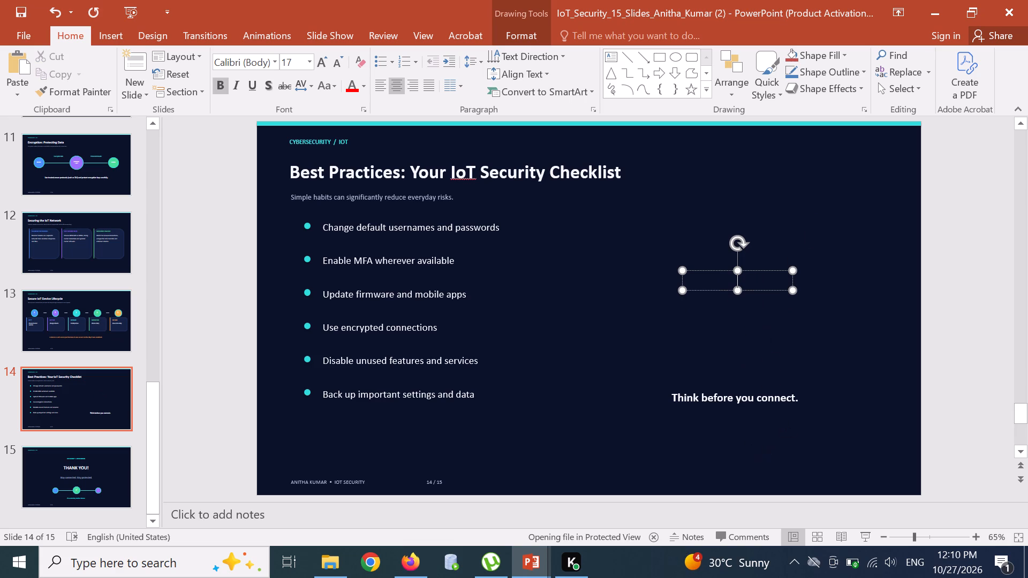
Delete the caption text "Think before you connect." on slide 14.
{"action": "left_click", "coordinate": [802, 400]}
{"action": "left_click", "coordinate": [802, 400]}
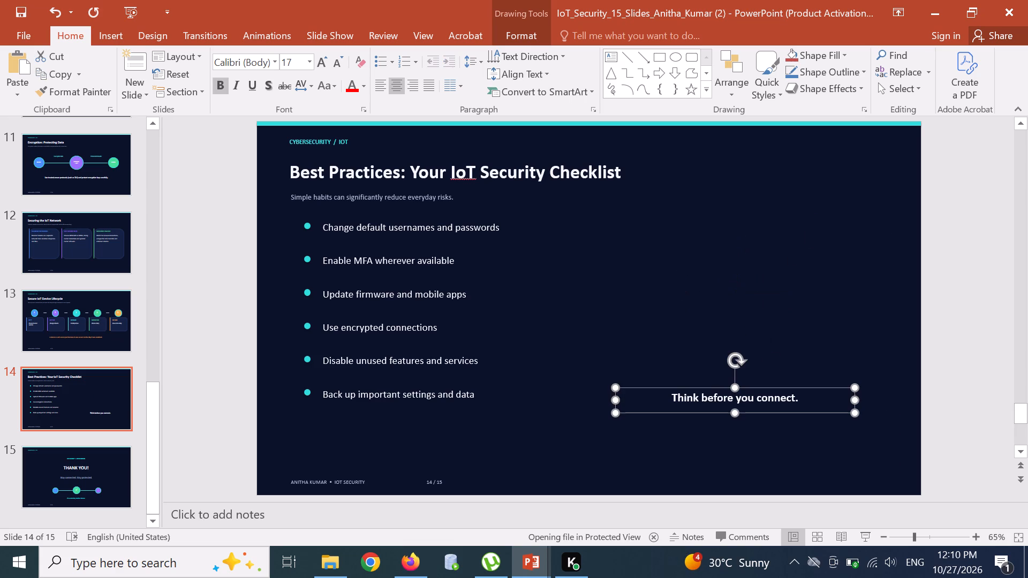
{"action": "key", "text": "ctrl+a"}
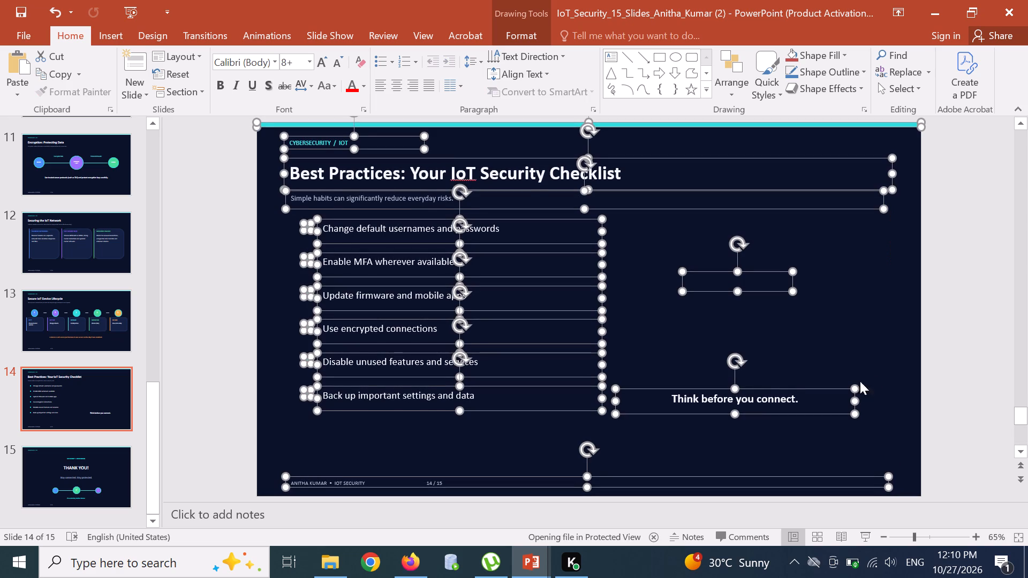
{"action": "left_click", "coordinate": [873, 375]}
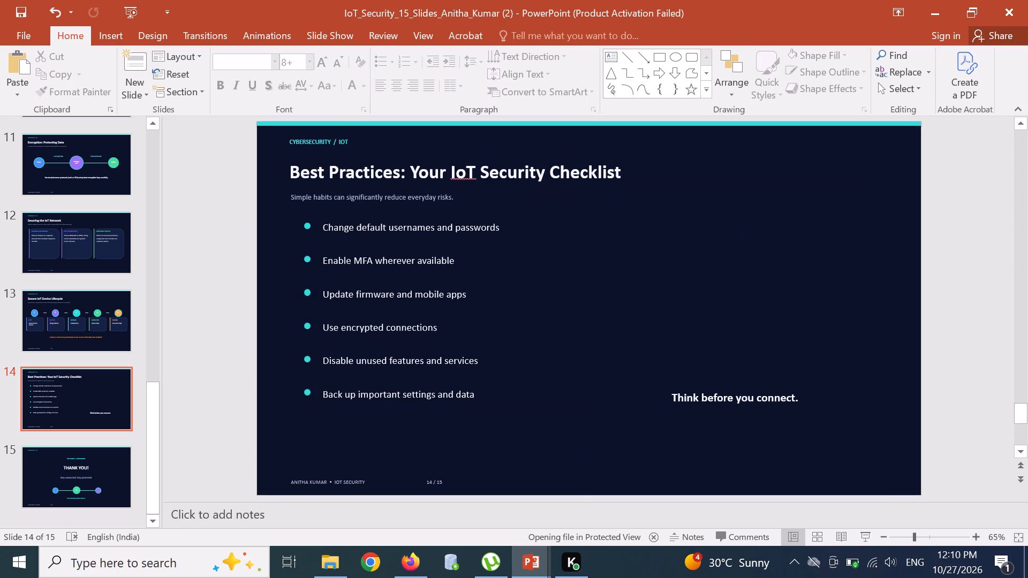
{"action": "left_click", "coordinate": [796, 402]}
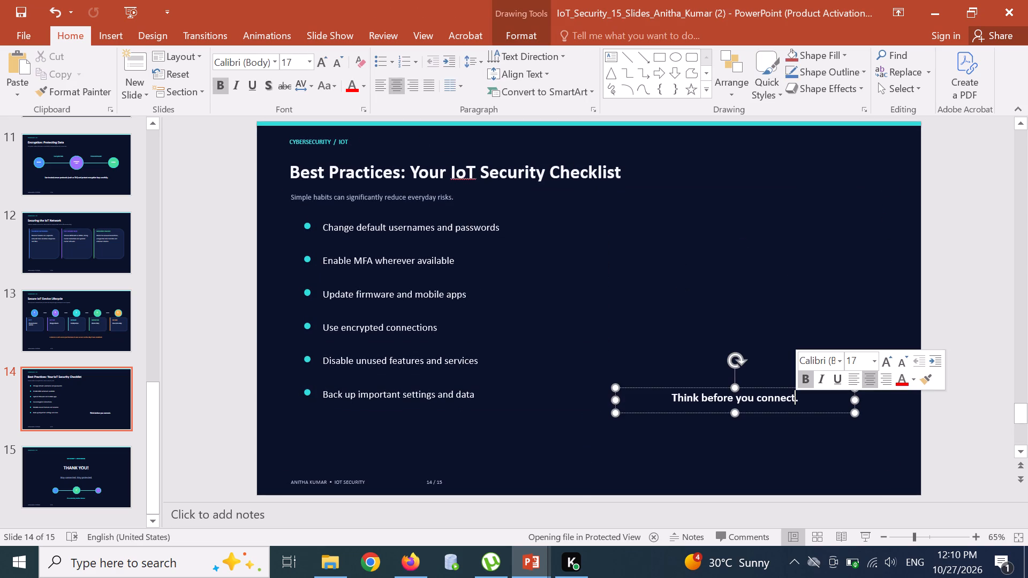
{"action": "left_click_drag", "start_coordinate": [796, 401], "coordinate": [661, 406]}
{"action": "key", "text": "BackSpace"}
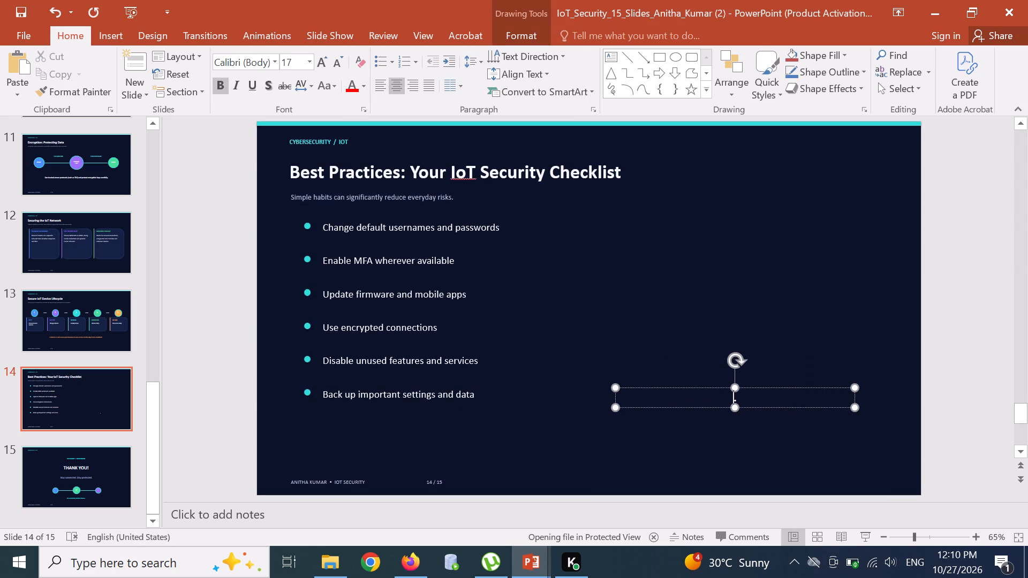
{"action": "key", "text": "Right"}
{"action": "key", "text": "BackSpace"}
Paste the copied infographic onto slide 14 and place it in the empty area beside the checklist bullets.
{"action": "left_click", "coordinate": [738, 315]}
{"action": "key", "text": "ctrl+v"}
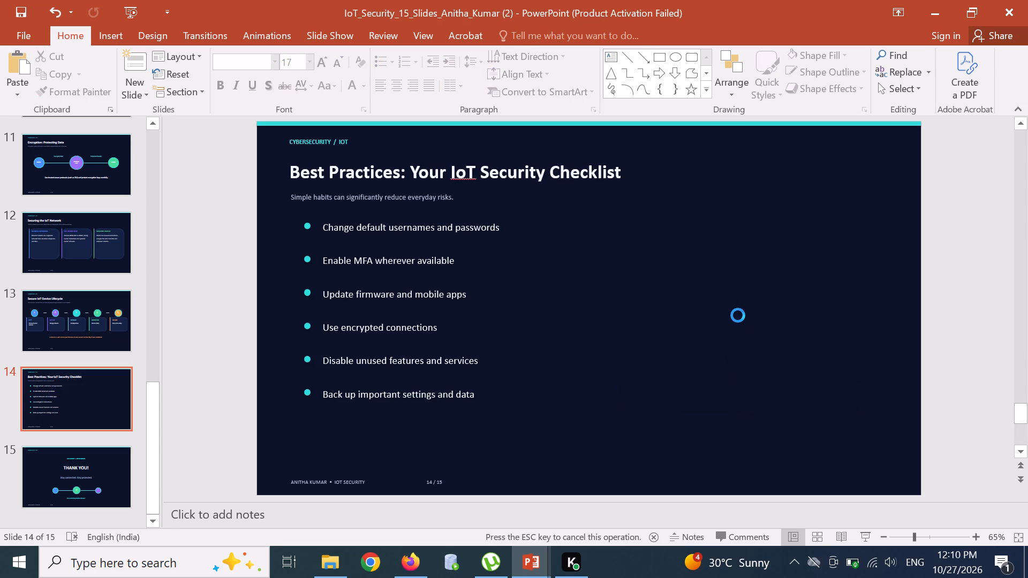
{"action": "left_click_drag", "start_coordinate": [360, 247], "coordinate": [662, 410]}
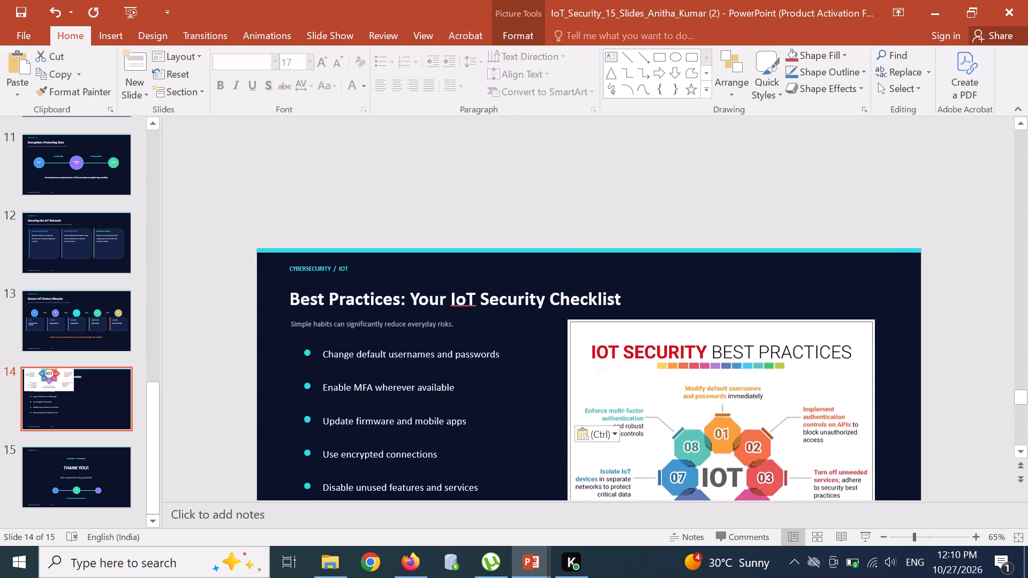
{"action": "left_click_drag", "start_coordinate": [662, 410], "coordinate": [664, 471]}
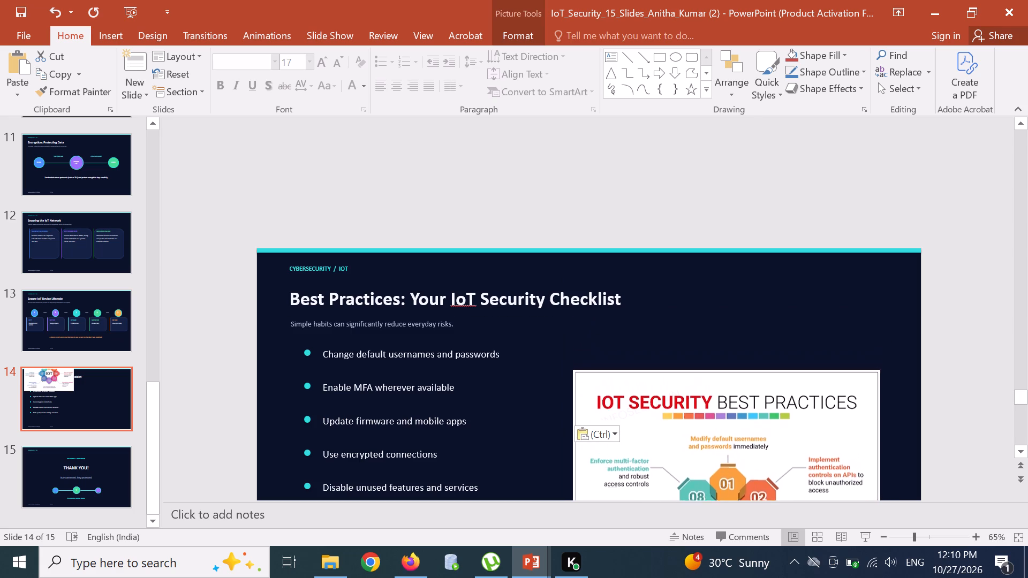
{"action": "left_click_drag", "start_coordinate": [664, 471], "coordinate": [660, 423]}
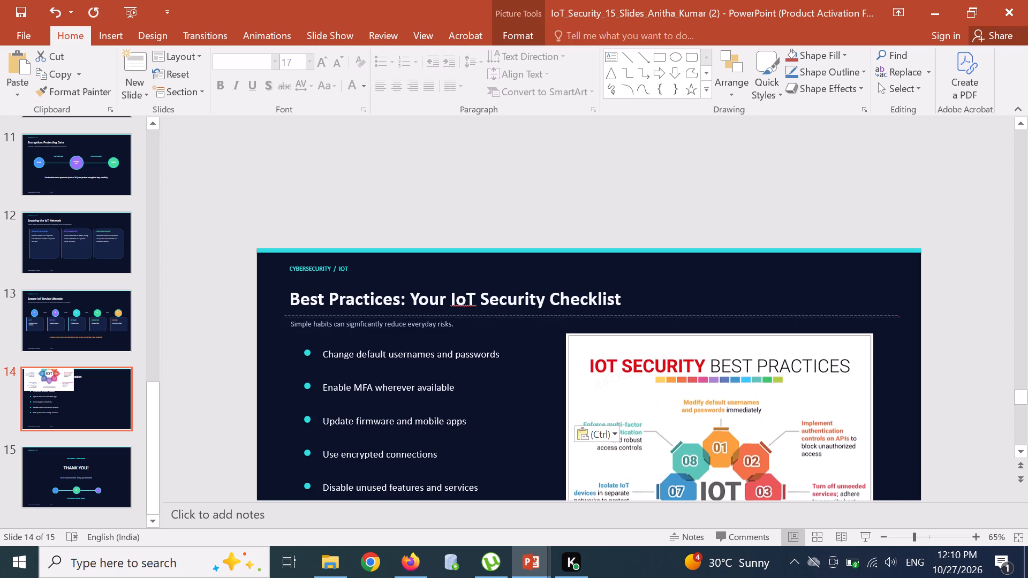
{"action": "left_click_drag", "start_coordinate": [660, 423], "coordinate": [660, 421]}
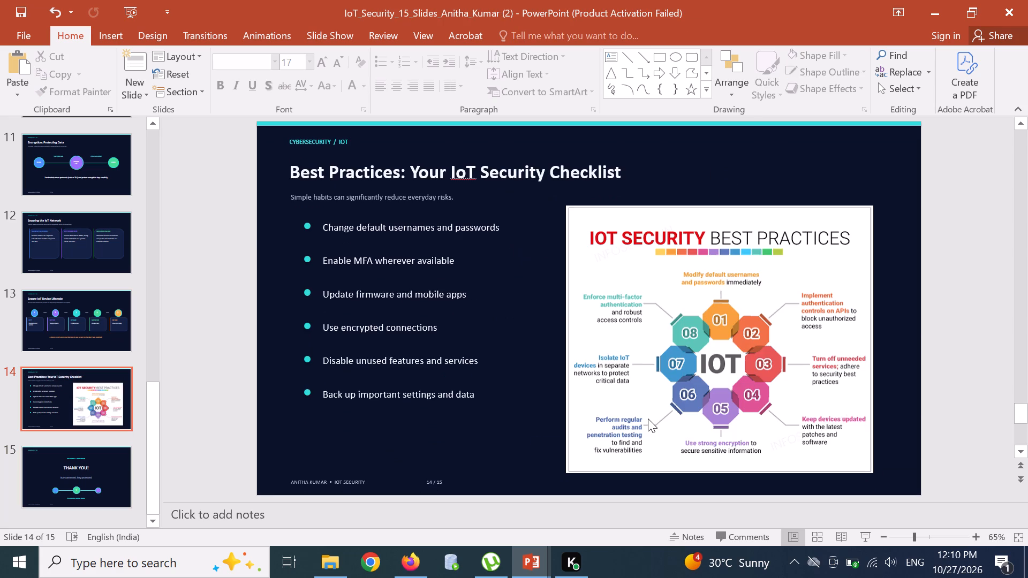
Change the infographic's stacking order on slide 14 by bringing it to the front and sending it backward one level.
{"action": "left_click", "coordinate": [747, 369]}
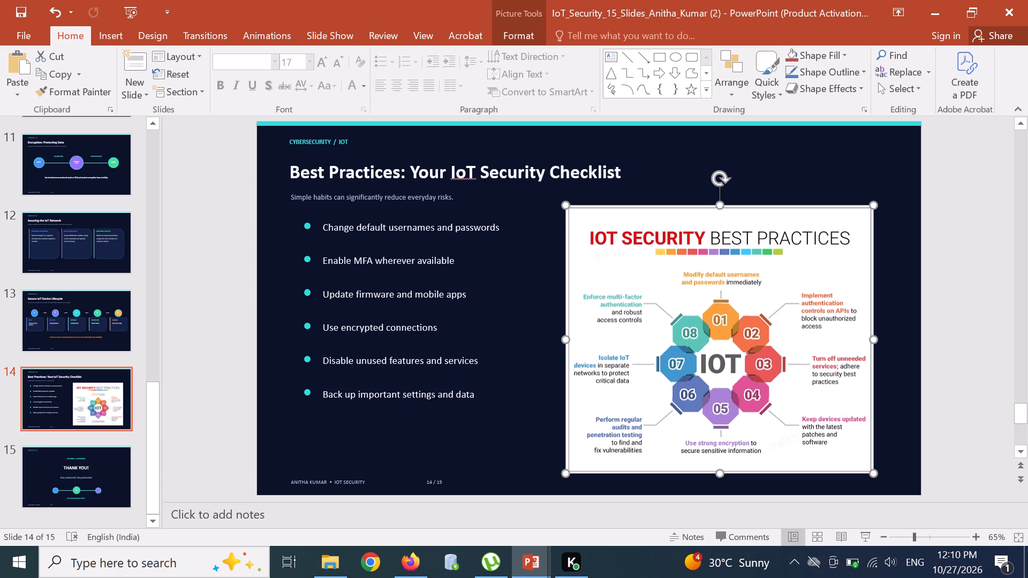
{"action": "right_click", "coordinate": [654, 316]}
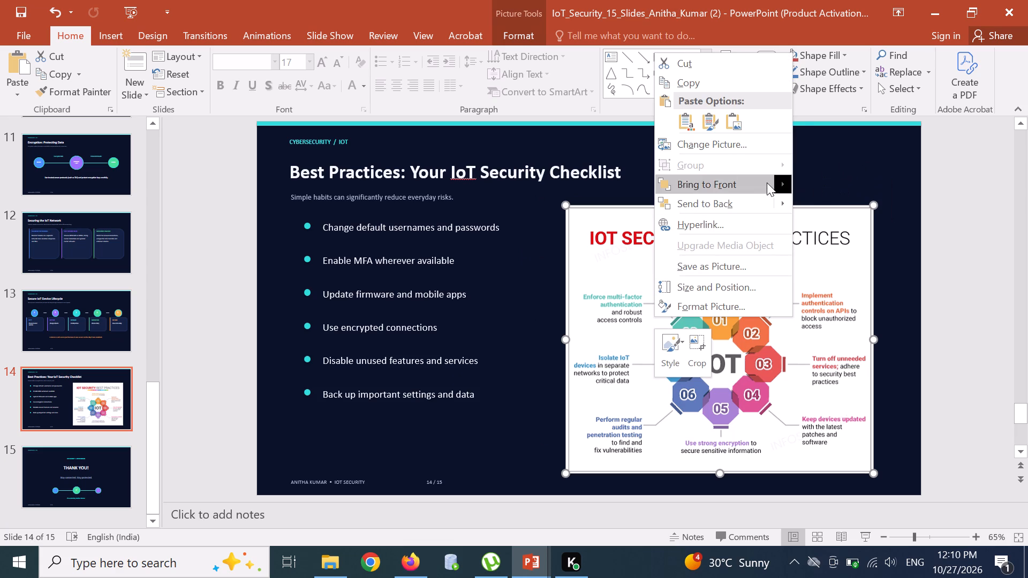
{"action": "left_click", "coordinate": [821, 182]}
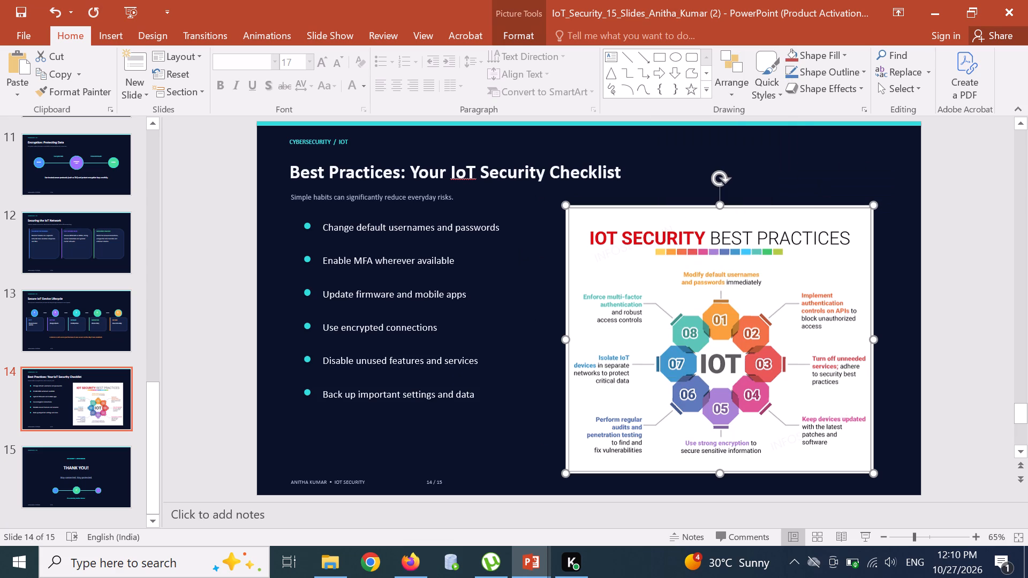
{"action": "right_click", "coordinate": [671, 226]}
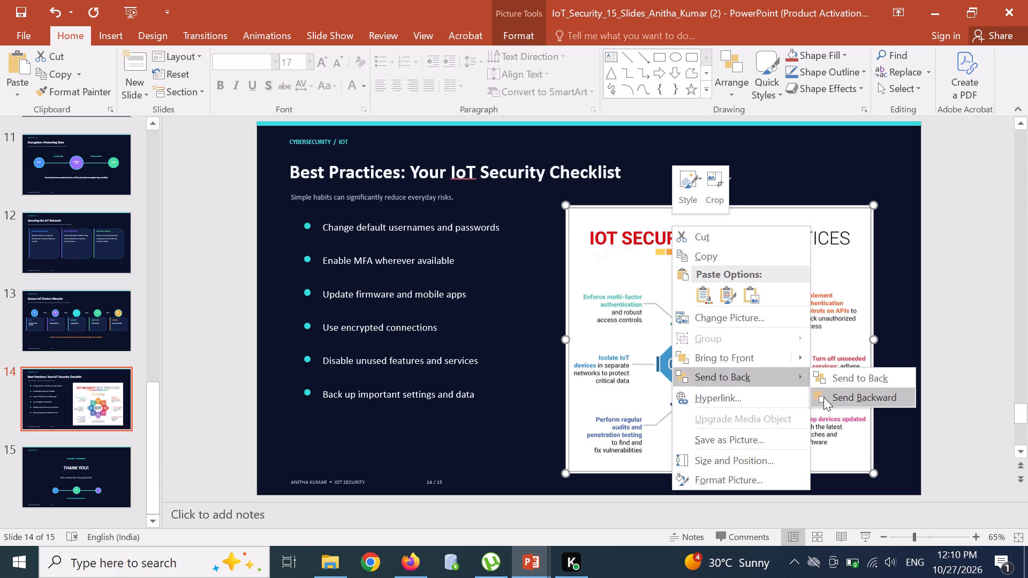
{"action": "left_click", "coordinate": [823, 397]}
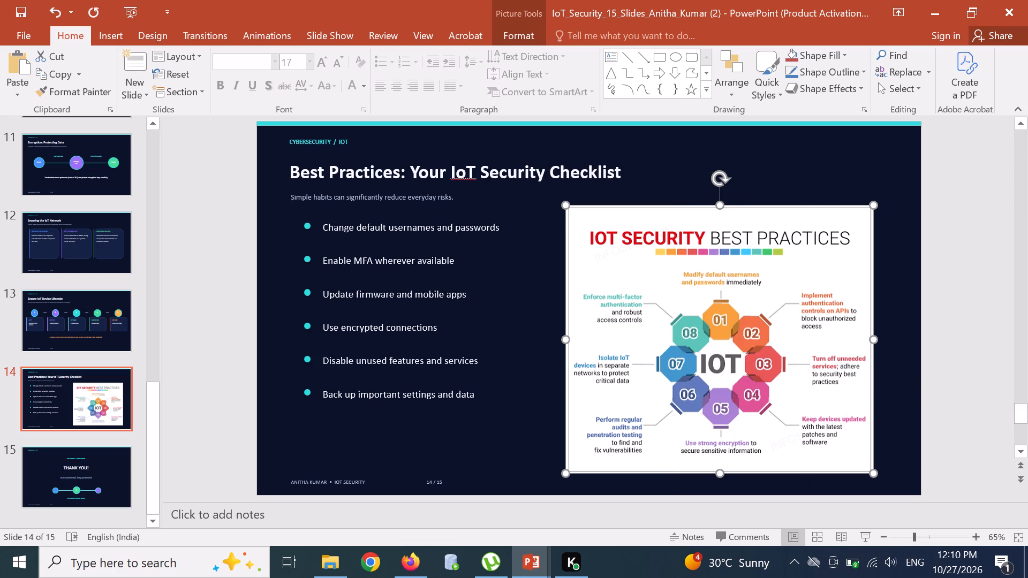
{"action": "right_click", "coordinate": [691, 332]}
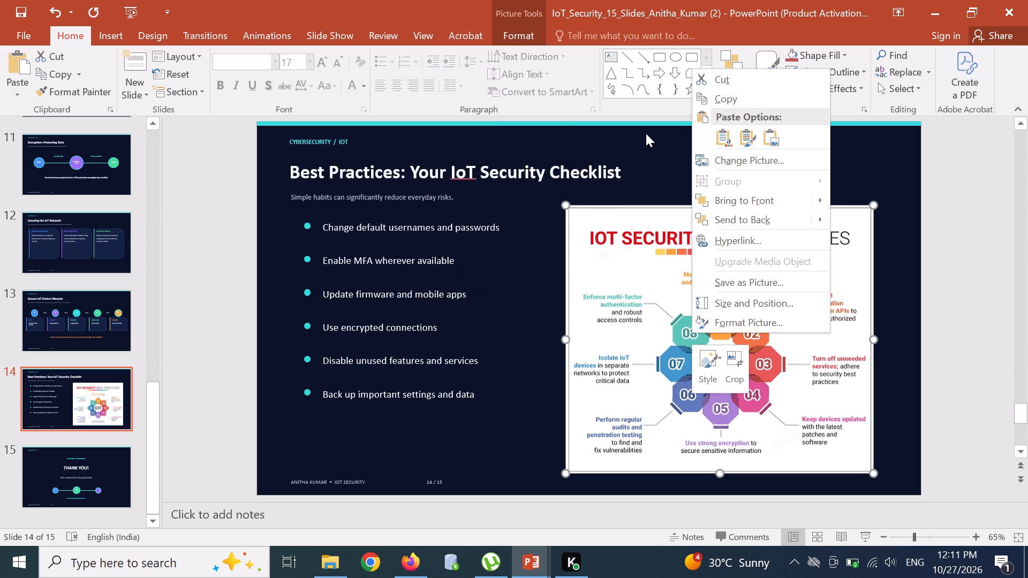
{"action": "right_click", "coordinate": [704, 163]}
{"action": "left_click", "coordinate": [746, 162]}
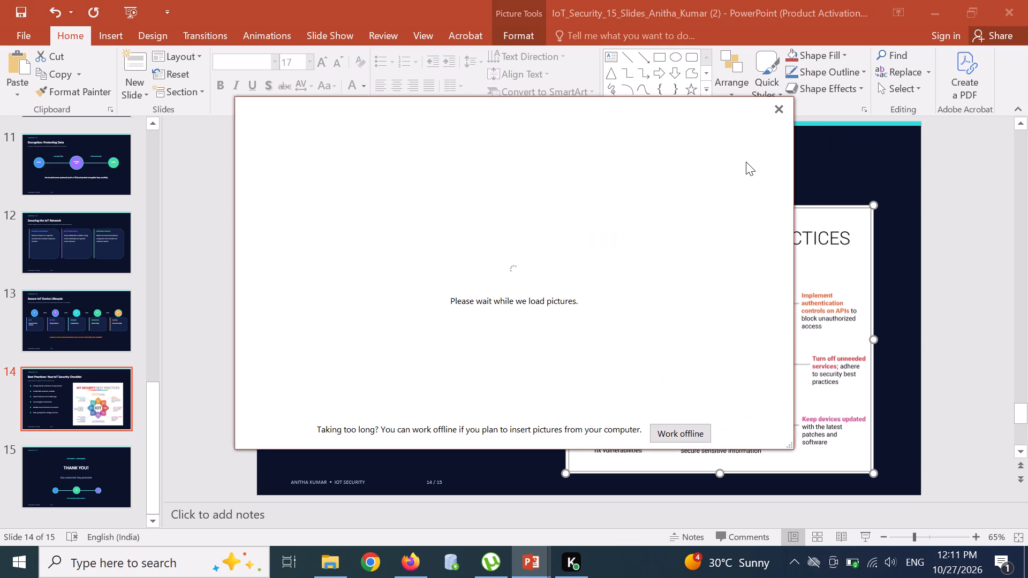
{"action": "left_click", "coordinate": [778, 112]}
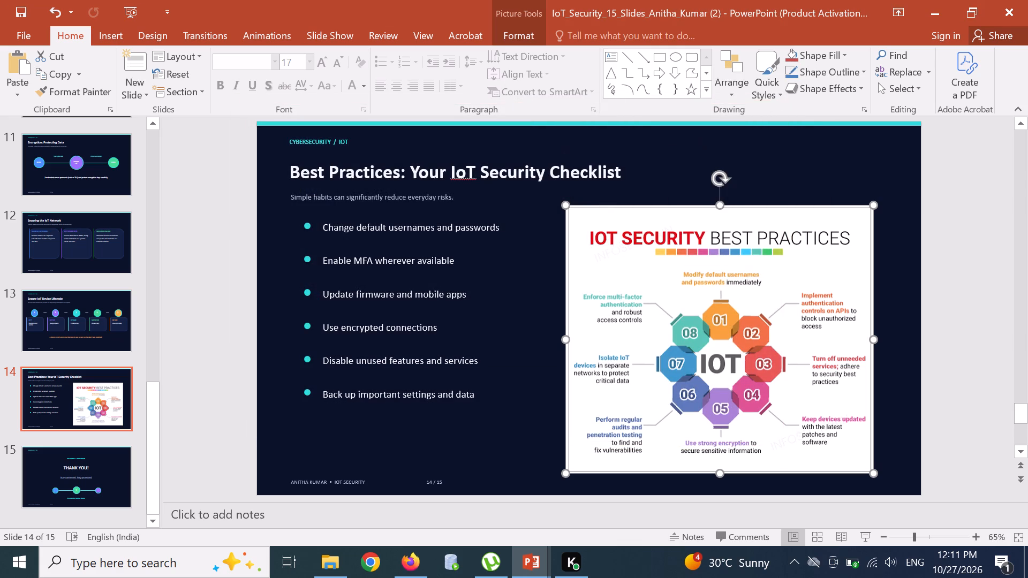
Move the infographic on slide 14 slightly upward, keeping it beside the checklist bullets and below the title.
{"action": "left_click_drag", "start_coordinate": [636, 205], "coordinate": [636, 202]}
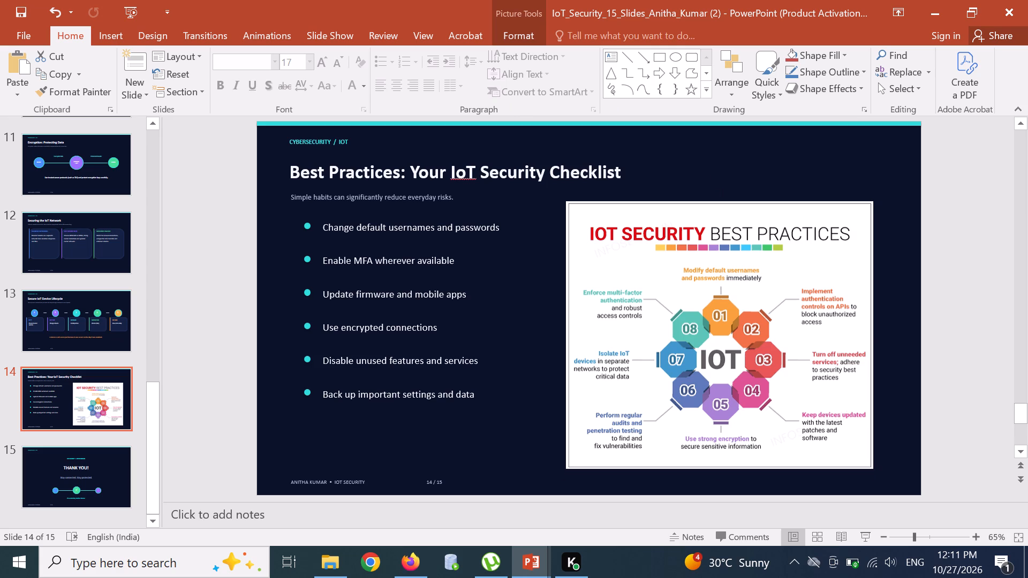
{"action": "left_click_drag", "start_coordinate": [636, 202], "coordinate": [636, 196]}
{"action": "left_click", "coordinate": [787, 175]}
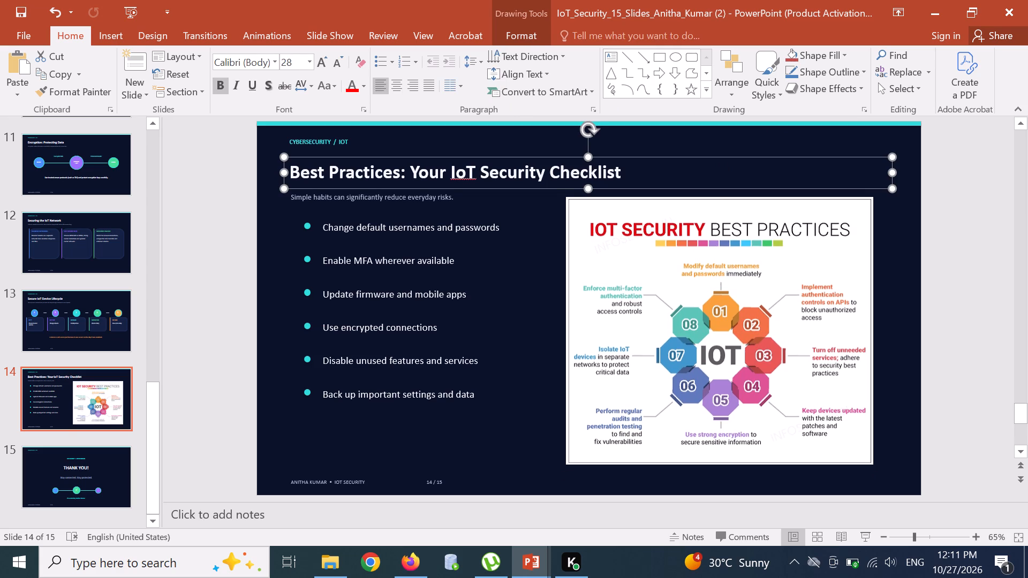
Apply the soft-edged rectangle picture style to the infographic on slide 14.
{"action": "left_click", "coordinate": [774, 237]}
{"action": "right_click", "coordinate": [774, 237]}
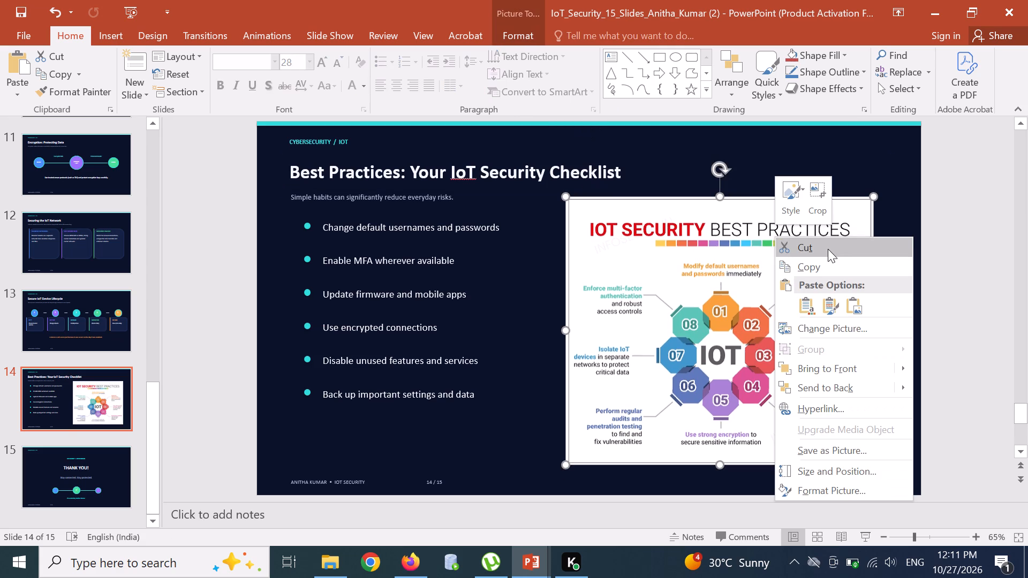
{"action": "left_click", "coordinate": [795, 209]}
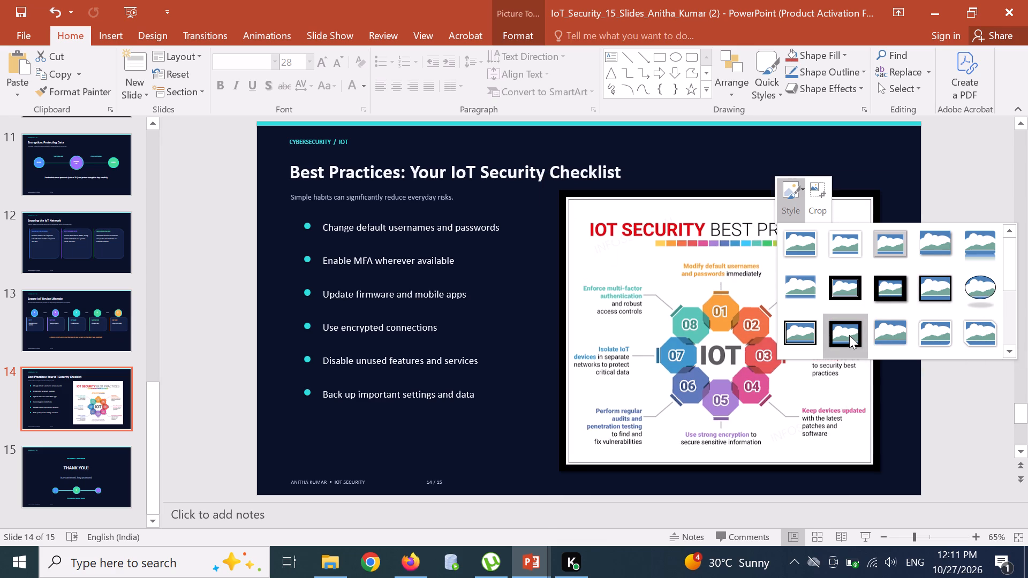
{"action": "left_click", "coordinate": [815, 298]}
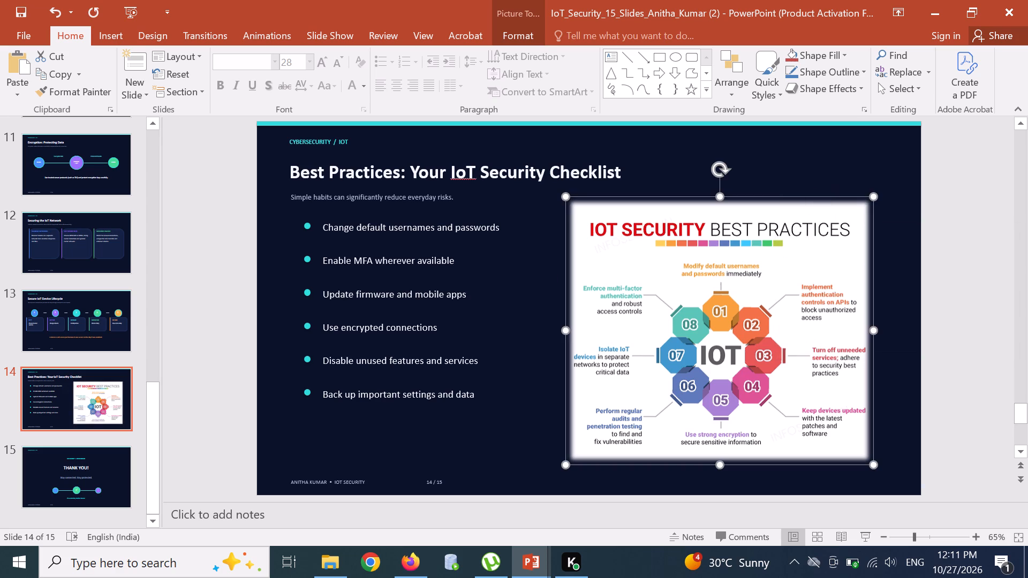
{"action": "left_click", "coordinate": [519, 276]}
{"action": "left_click", "coordinate": [546, 370]}
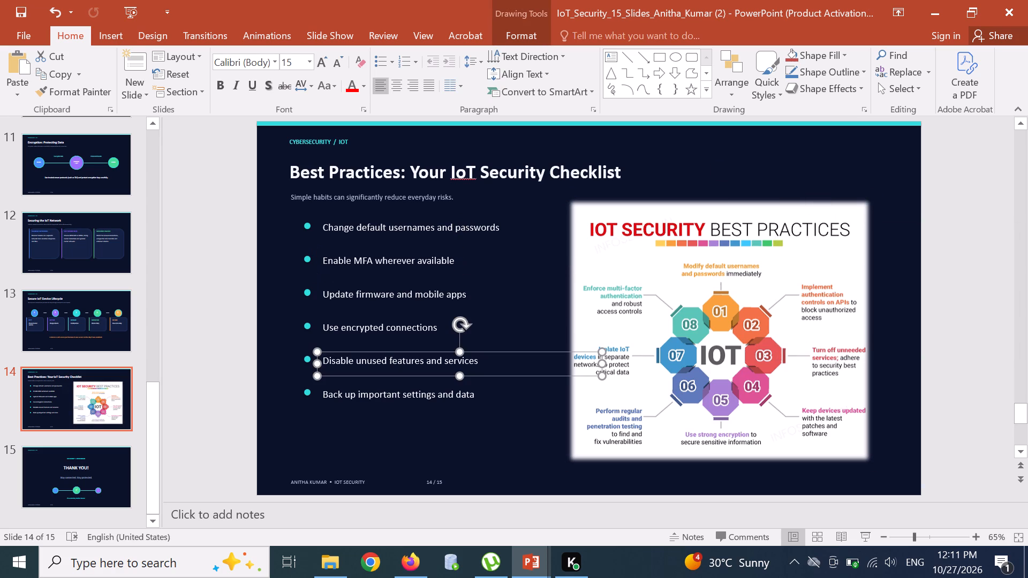
{"action": "left_click", "coordinate": [795, 177]}
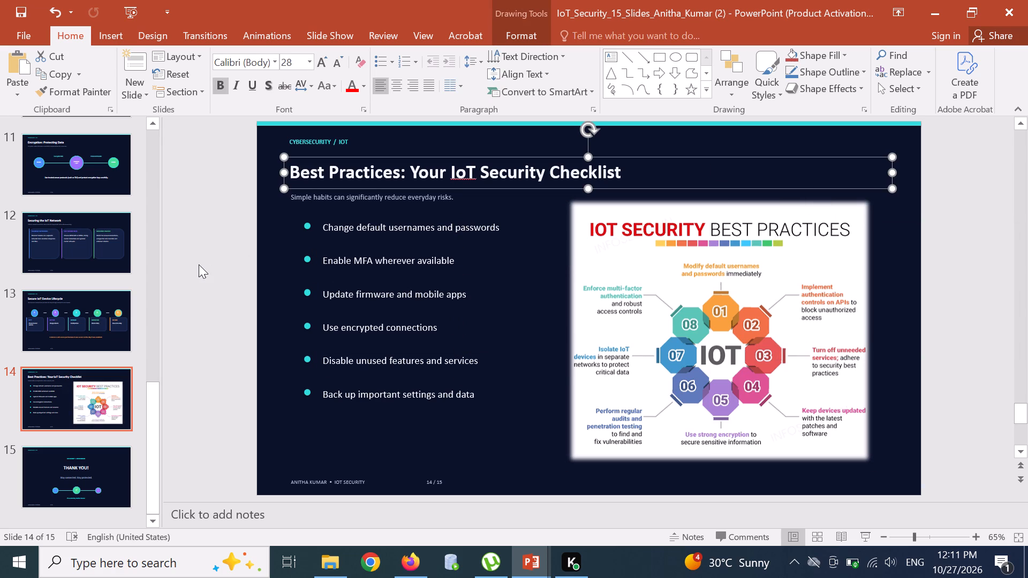
Review the earlier slides from slide 13 back to slide 1, checking their text and layout.
{"action": "left_click", "coordinate": [88, 329]}
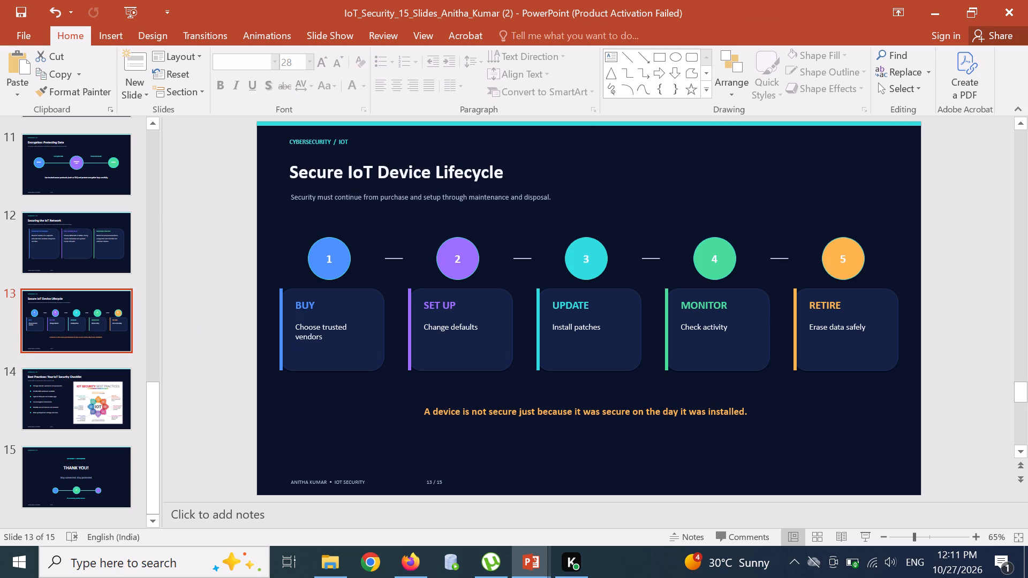
{"action": "left_click", "coordinate": [92, 253]}
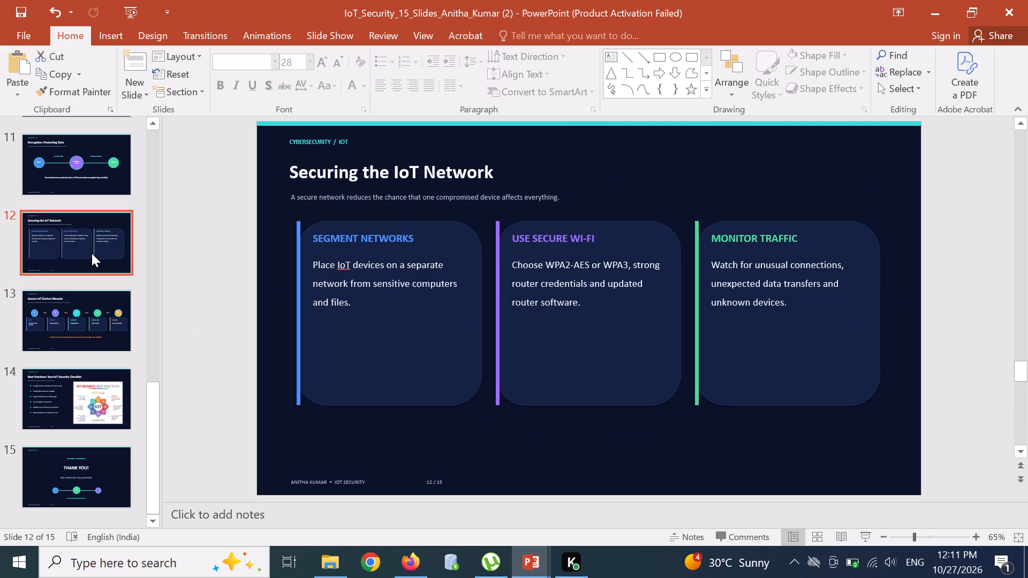
{"action": "left_click", "coordinate": [92, 170]}
{"action": "scroll", "coordinate": [92, 170], "scroll_direction": "up", "scroll_amount": 1}
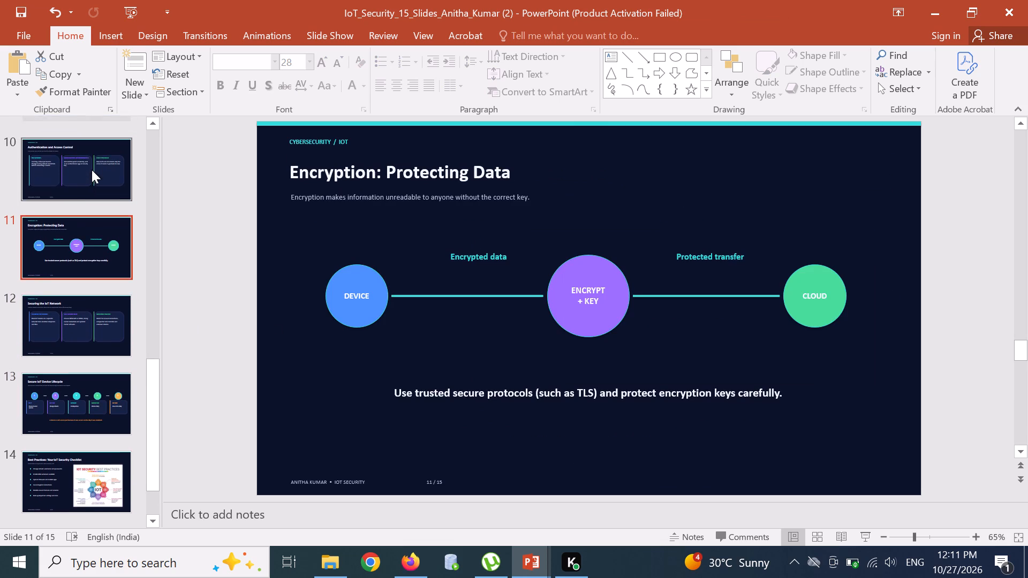
{"action": "scroll", "coordinate": [92, 170], "scroll_direction": "up", "scroll_amount": 3}
{"action": "left_click", "coordinate": [92, 170]}
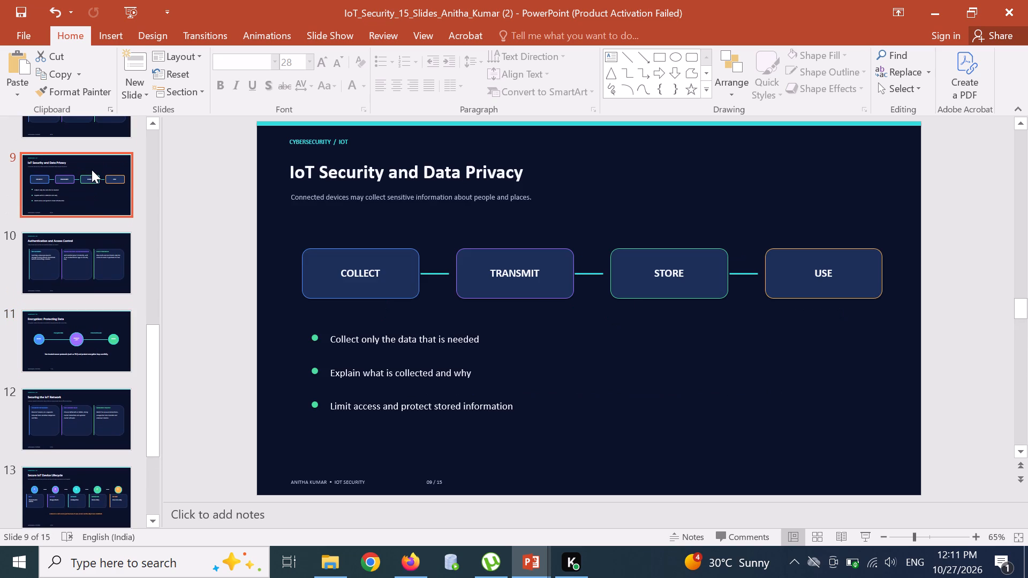
{"action": "scroll", "coordinate": [92, 170], "scroll_direction": "up", "scroll_amount": 2}
{"action": "left_click", "coordinate": [92, 170]}
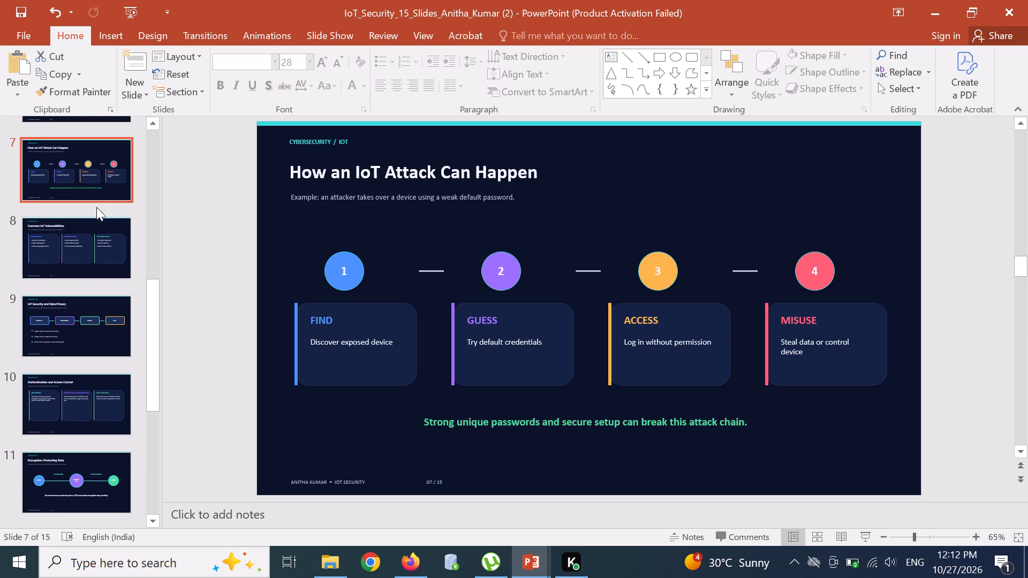
{"action": "scroll", "coordinate": [104, 261], "scroll_direction": "up", "scroll_amount": 2}
{"action": "scroll", "coordinate": [119, 326], "scroll_direction": "up", "scroll_amount": 2}
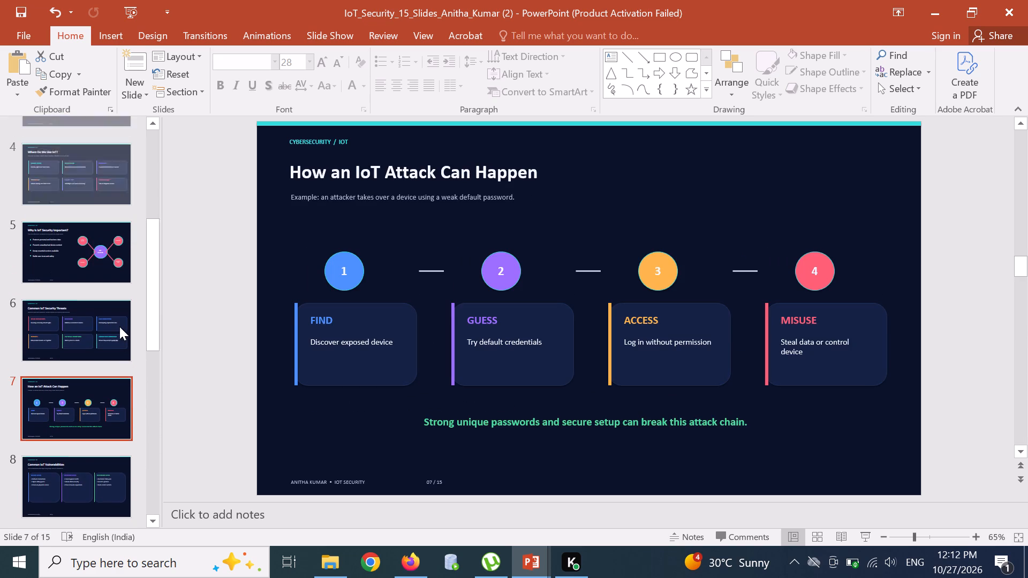
{"action": "left_click", "coordinate": [82, 277]}
{"action": "scroll", "coordinate": [82, 277], "scroll_direction": "up", "scroll_amount": 2}
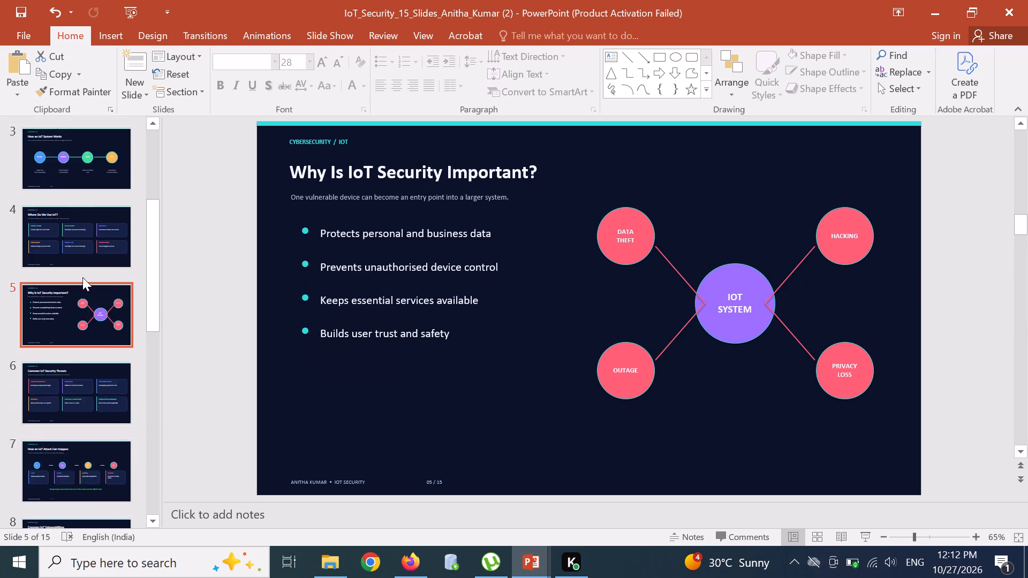
{"action": "scroll", "coordinate": [82, 277], "scroll_direction": "up", "scroll_amount": 10}
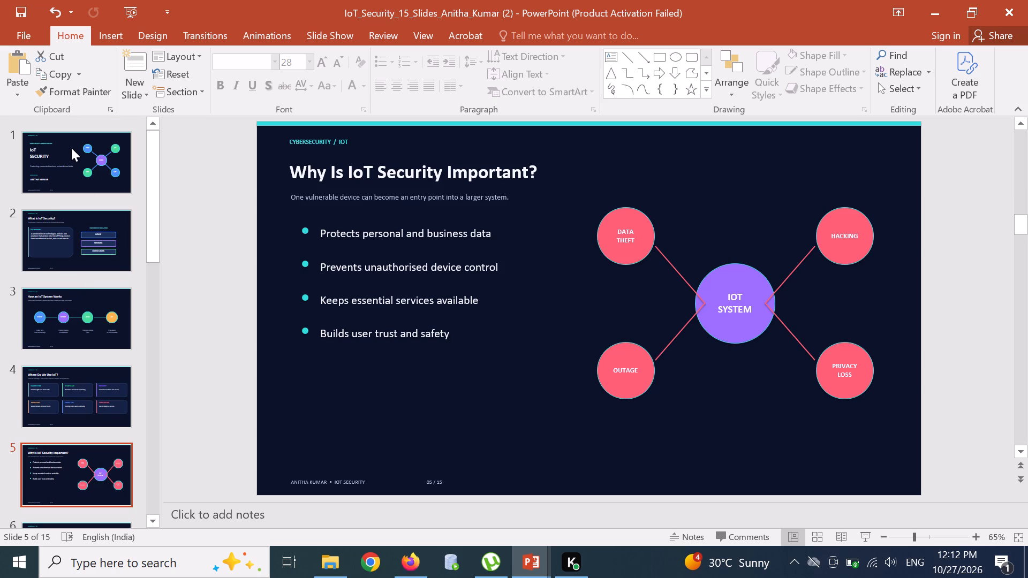
{"action": "left_click", "coordinate": [71, 148]}
Set the line spacing of slide 2's IoT Security definition paragraph to 2.0.
{"action": "left_click", "coordinate": [84, 237]}
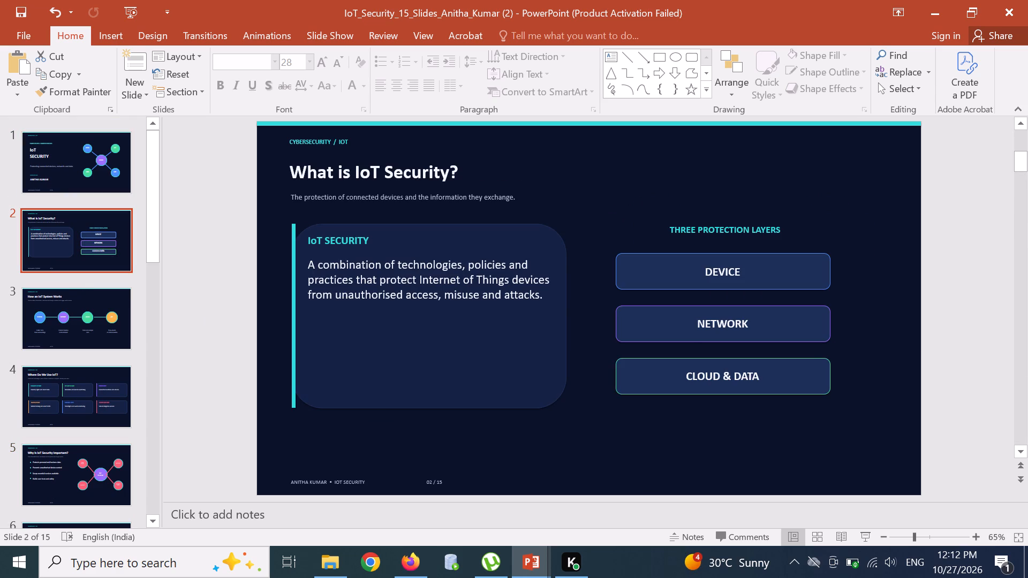
{"action": "left_click_drag", "start_coordinate": [546, 300], "coordinate": [309, 268]}
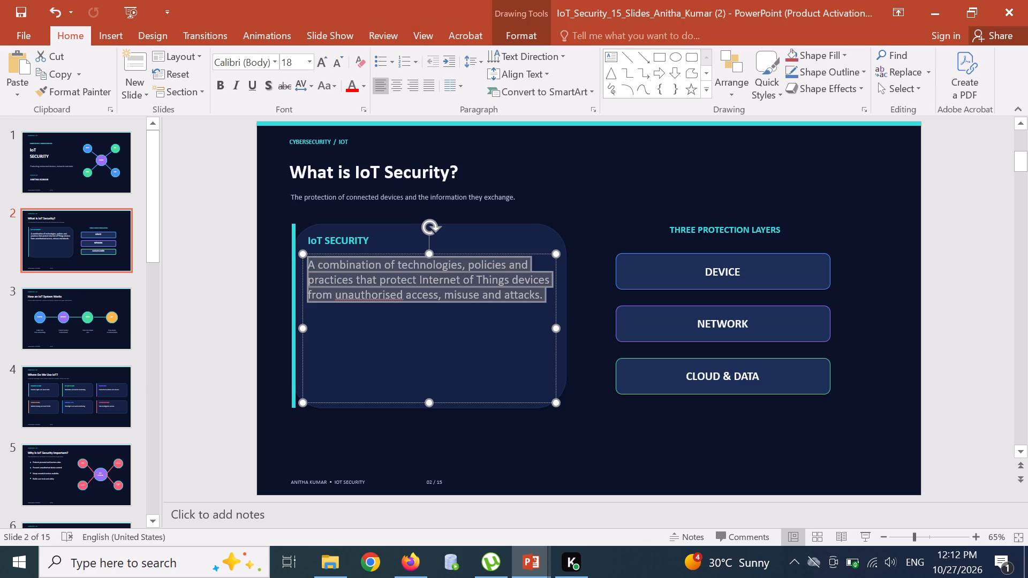
{"action": "left_click_drag", "start_coordinate": [309, 268], "coordinate": [307, 269]}
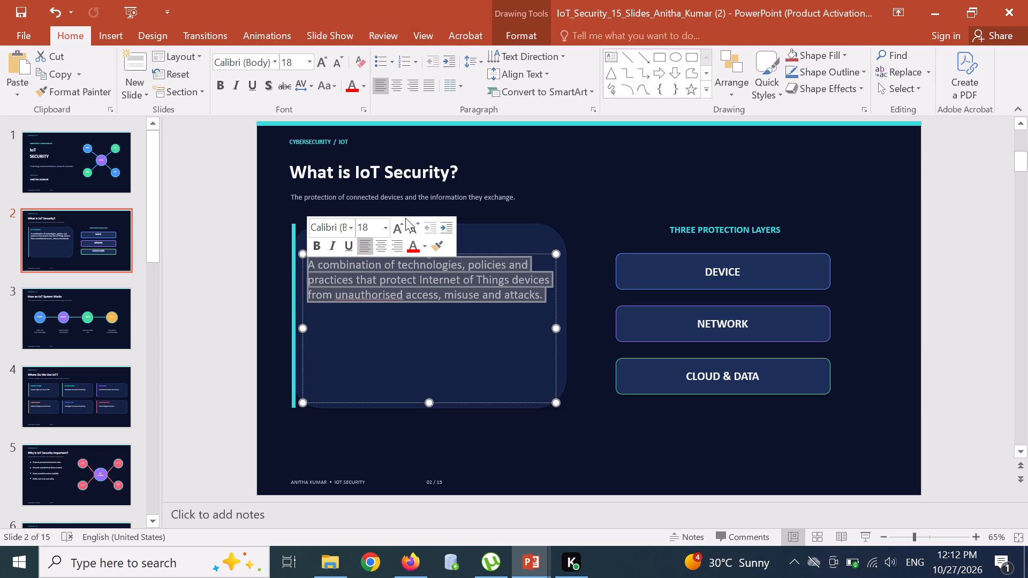
{"action": "left_click", "coordinate": [471, 63]}
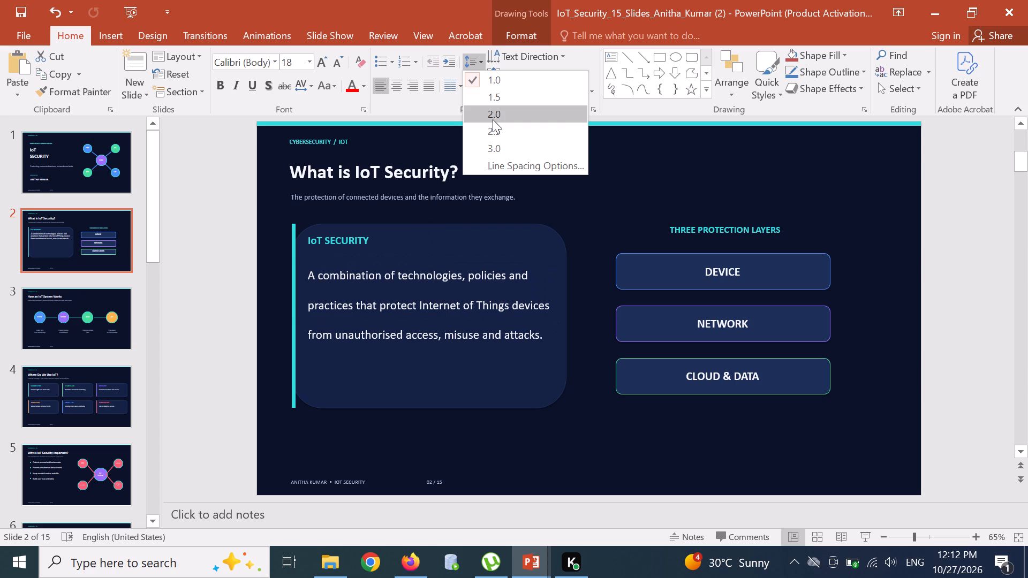
{"action": "left_click", "coordinate": [493, 119]}
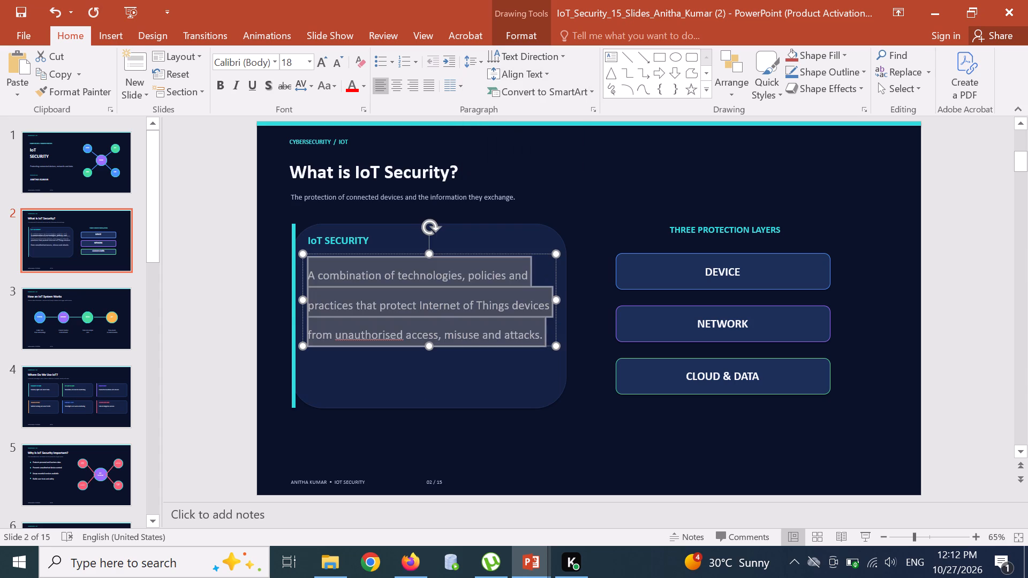
Copy the heading text "THREE PROTECTION LAYERS" on slide 2.
{"action": "left_click", "coordinate": [743, 229]}
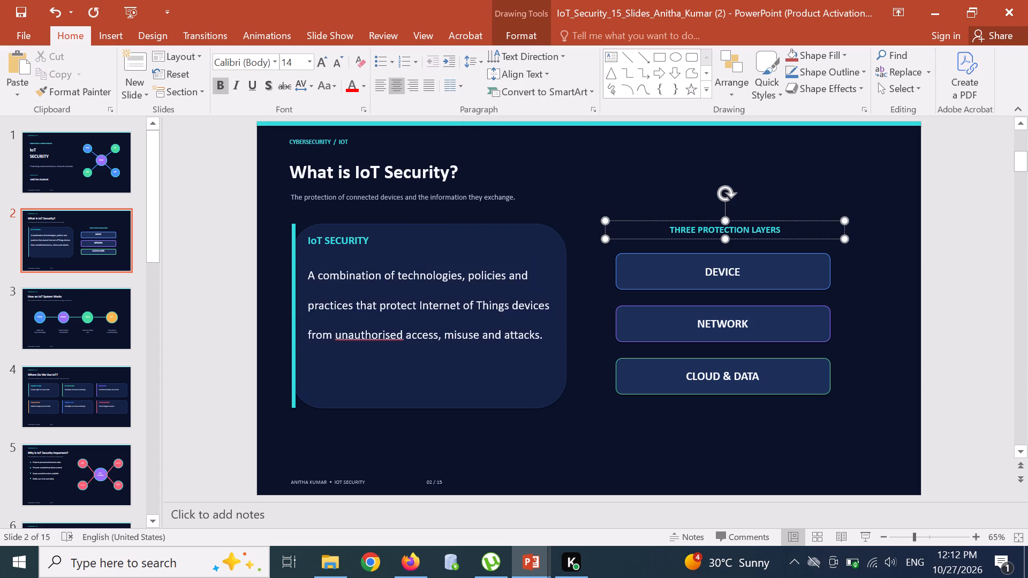
{"action": "left_click", "coordinate": [667, 194]}
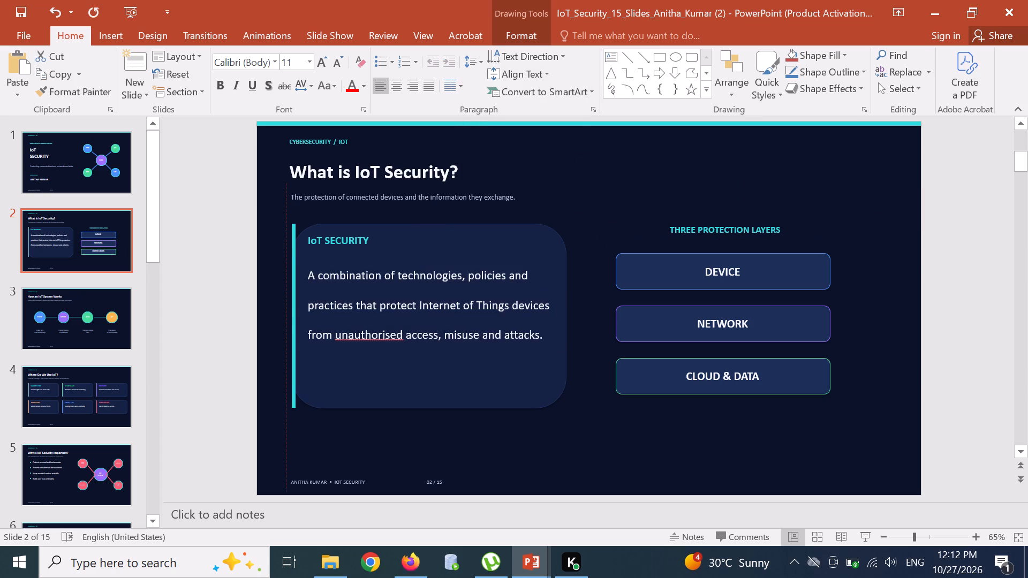
{"action": "left_click", "coordinate": [772, 235]}
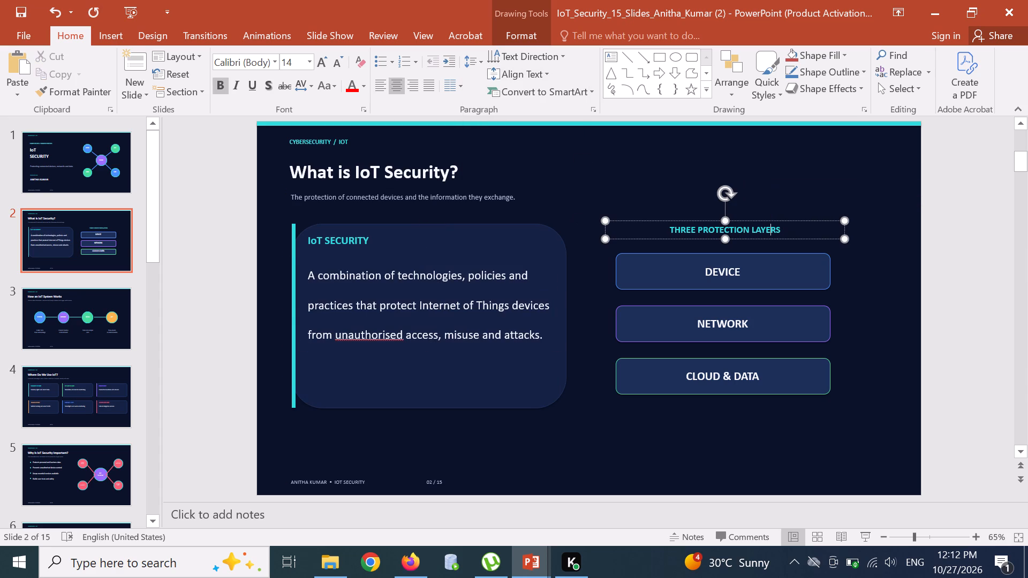
{"action": "left_click", "coordinate": [673, 231]}
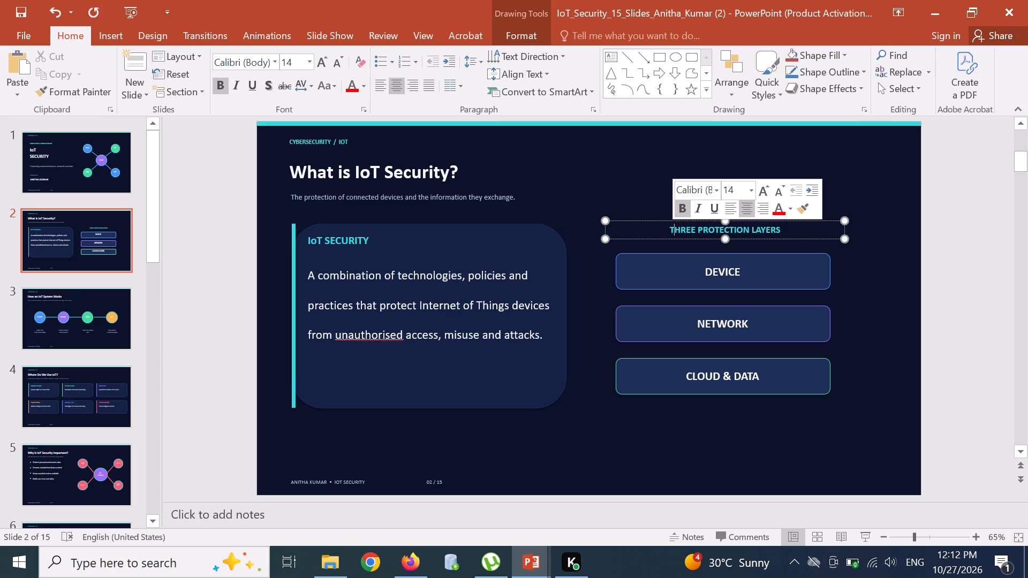
{"action": "left_click_drag", "start_coordinate": [670, 232], "coordinate": [751, 229]}
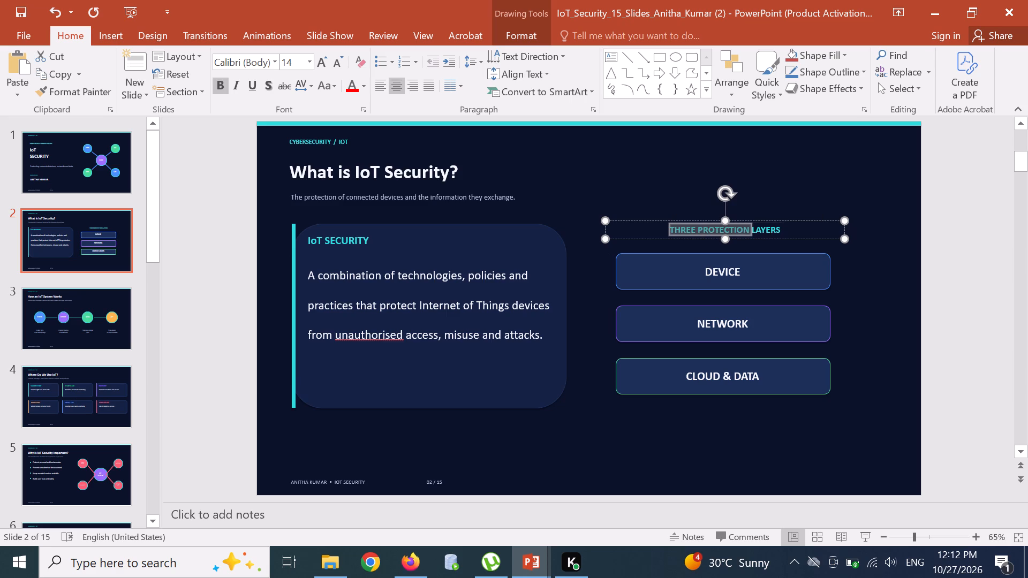
{"action": "left_click_drag", "start_coordinate": [751, 229], "coordinate": [765, 229]}
{"action": "key", "text": "ctrl+c"}
Switch to Firefox and search Google Images for "IoT THREE PROTECTION LAYERS", using the copied heading text.
{"action": "key", "text": "alt+Tab"}
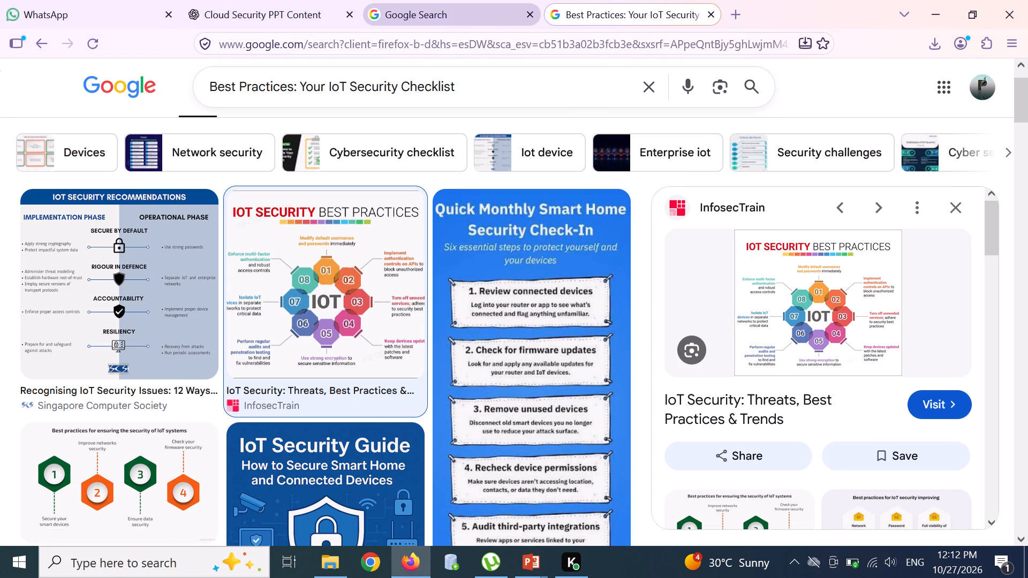
{"action": "left_click_drag", "start_coordinate": [353, 90], "coordinate": [459, 88]}
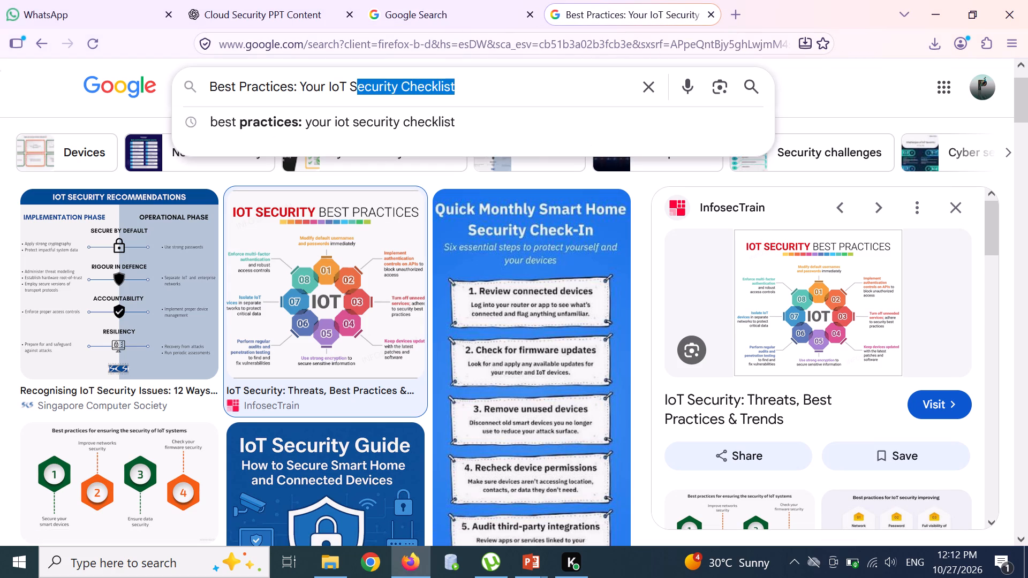
{"action": "key", "text": "BackSpace"}
{"action": "key", "text": "BackSpace"}
{"action": "key", "text": "BackSpace"}
{"action": "key", "text": "BackSpace"}
{"action": "key", "text": "Left"}
{"action": "key", "text": "Left"}
{"action": "key", "text": "Left"}
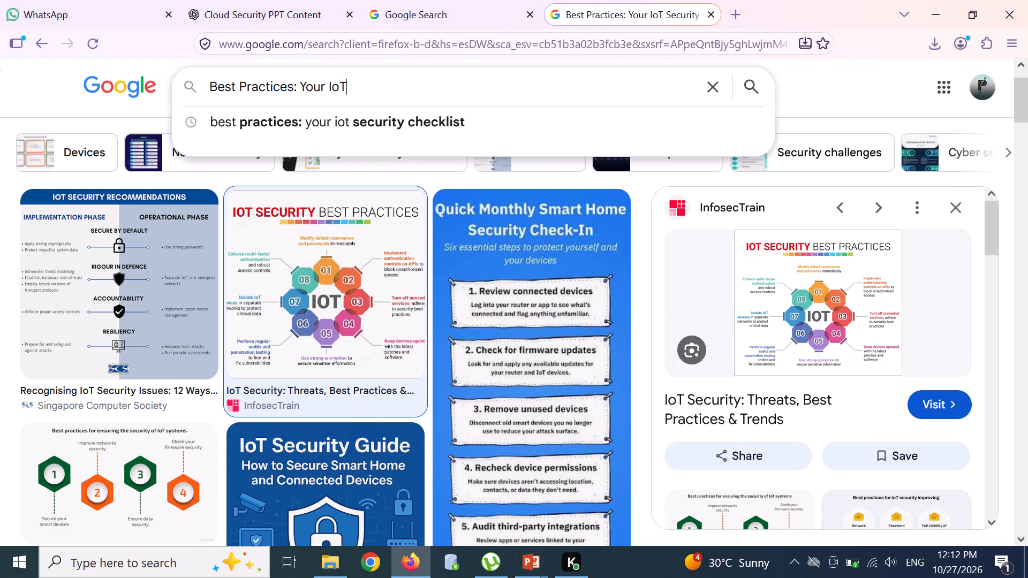
{"action": "key", "text": "Left"}
{"action": "key", "text": "Left"}
{"action": "key", "text": "BackSpace"}
{"action": "key", "text": "BackSpace"}
{"action": "key", "text": "BackSpace"}
{"action": "key", "text": "BackSpace"}
{"action": "key", "text": "BackSpace"}
{"action": "key", "text": "BackSpace"}
{"action": "key", "text": "BackSpace"}
{"action": "key", "text": "BackSpace"}
{"action": "key", "text": "BackSpace"}
{"action": "key", "text": "BackSpace"}
{"action": "key", "text": "BackSpace"}
{"action": "key", "text": "BackSpace"}
{"action": "key", "text": "BackSpace"}
{"action": "key", "text": "BackSpace"}
{"action": "key", "text": "BackSpace"}
{"action": "key", "text": "BackSpace"}
{"action": "key", "text": "BackSpace"}
{"action": "key", "text": "BackSpace"}
{"action": "key", "text": "BackSpace"}
{"action": "key", "text": "BackSpace"}
{"action": "key", "text": "BackSpace"}
{"action": "key", "text": "BackSpace"}
{"action": "key", "text": "BackSpace"}
{"action": "key", "text": "BackSpace"}
{"action": "key", "text": "BackSpace"}
{"action": "key", "text": "BackSpace"}
{"action": "key", "text": "BackSpace"}
{"action": "key", "text": "BackSpace"}
{"action": "key", "text": "BackSpace"}
{"action": "key", "text": "BackSpace"}
{"action": "key", "text": "BackSpace"}
{"action": "key", "text": "BackSpace"}
{"action": "key", "text": "BackSpace"}
{"action": "key", "text": "BackSpace"}
{"action": "key", "text": "BackSpace"}
{"action": "key", "text": "BackSpace"}
{"action": "key", "text": "BackSpace"}
{"action": "key", "text": "BackSpace"}
{"action": "key", "text": "BackSpace"}
{"action": "key", "text": "BackSpace"}
{"action": "key", "text": "BackSpace"}
{"action": "key", "text": "BackSpace"}
{"action": "key", "text": "BackSpace"}
{"action": "key", "text": "BackSpace"}
{"action": "key", "text": "BackSpace"}
{"action": "key", "text": "BackSpace"}
{"action": "key", "text": "BackSpace"}
{"action": "key", "text": "BackSpace"}
{"action": "key", "text": "BackSpace"}
{"action": "key", "text": "BackSpace"}
{"action": "key", "text": "BackSpace"}
{"action": "key", "text": "BackSpace"}
{"action": "key", "text": "BackSpace"}
{"action": "key", "text": "BackSpace"}
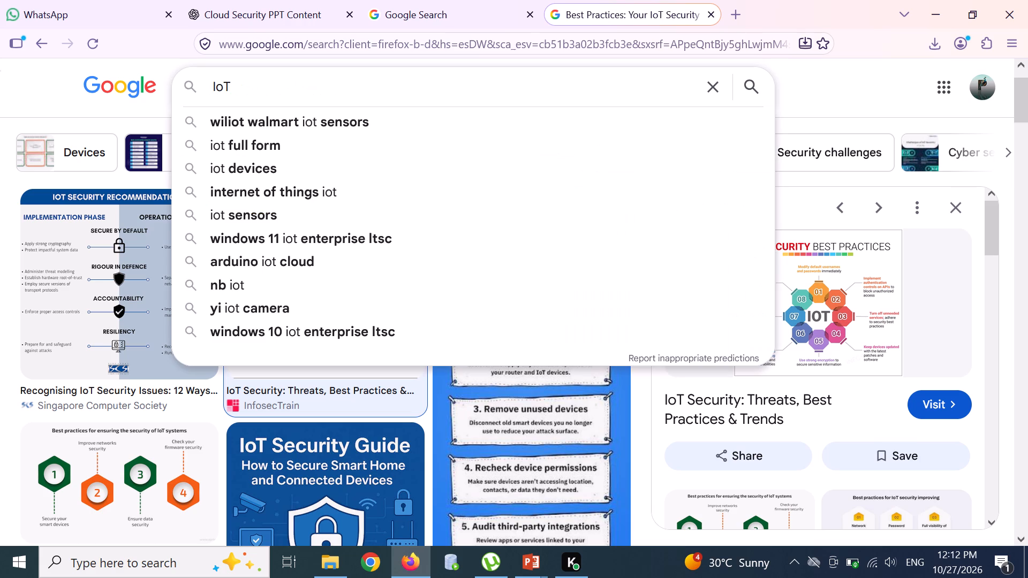
{"action": "key", "text": "Right"}
{"action": "key", "text": "Right"}
{"action": "key", "text": "Right"}
{"action": "key", "text": "Right"}
{"action": "key", "text": "Right"}
{"action": "key", "text": "Right"}
{"action": "key", "text": "Right"}
{"action": "key", "text": "Right"}
{"action": "key", "text": "Right"}
{"action": "key", "text": "Right"}
{"action": "key", "text": "Right"}
{"action": "key", "text": "Right"}
{"action": "key", "text": "ctrl+v"}
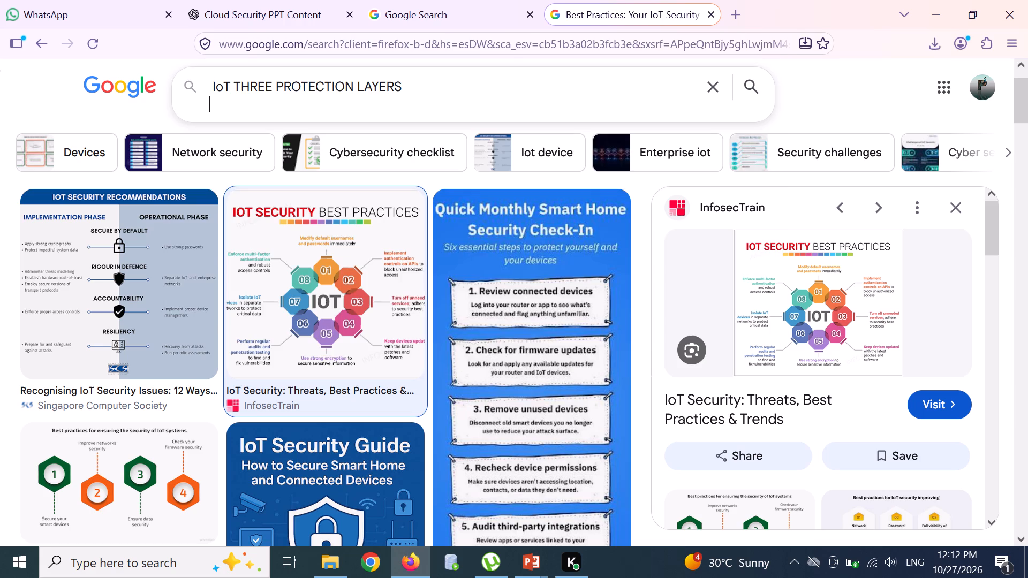
{"action": "key", "text": "Return"}
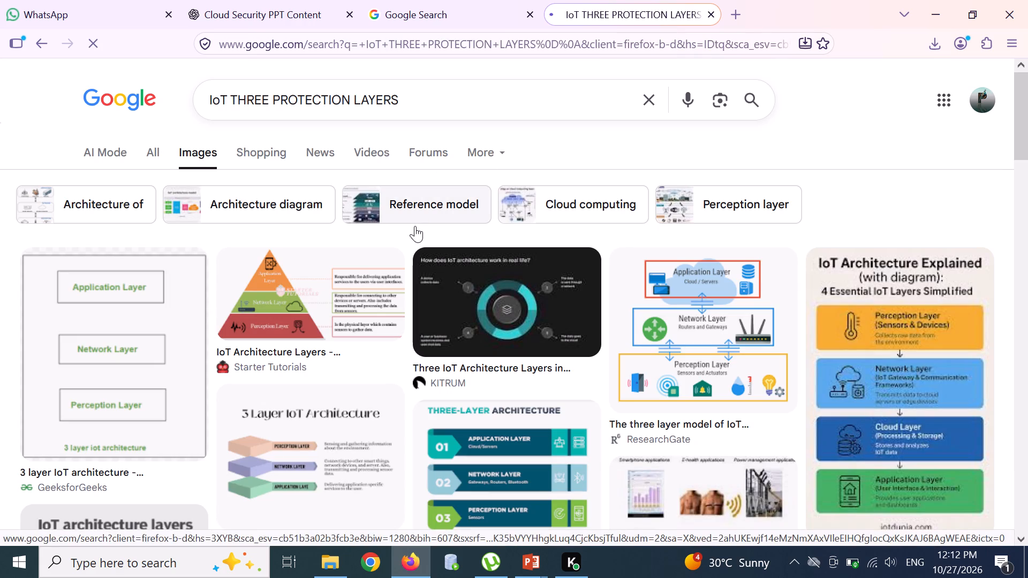
Copy the WizzDev "3 Layer IoT Architecture" image from the search results.
{"action": "scroll", "coordinate": [415, 226], "scroll_direction": "down", "scroll_amount": 1}
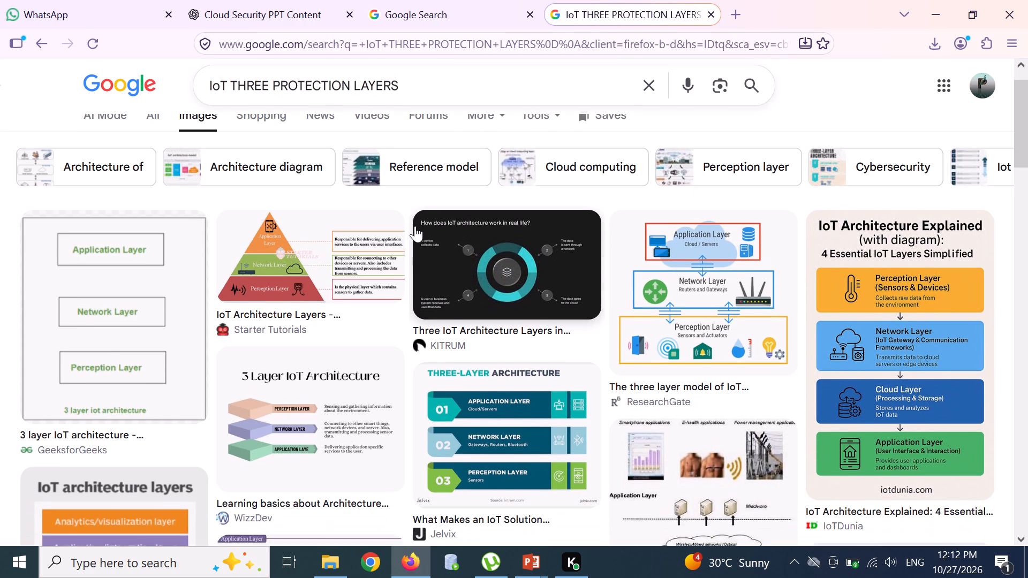
{"action": "scroll", "coordinate": [415, 226], "scroll_direction": "down", "scroll_amount": 1}
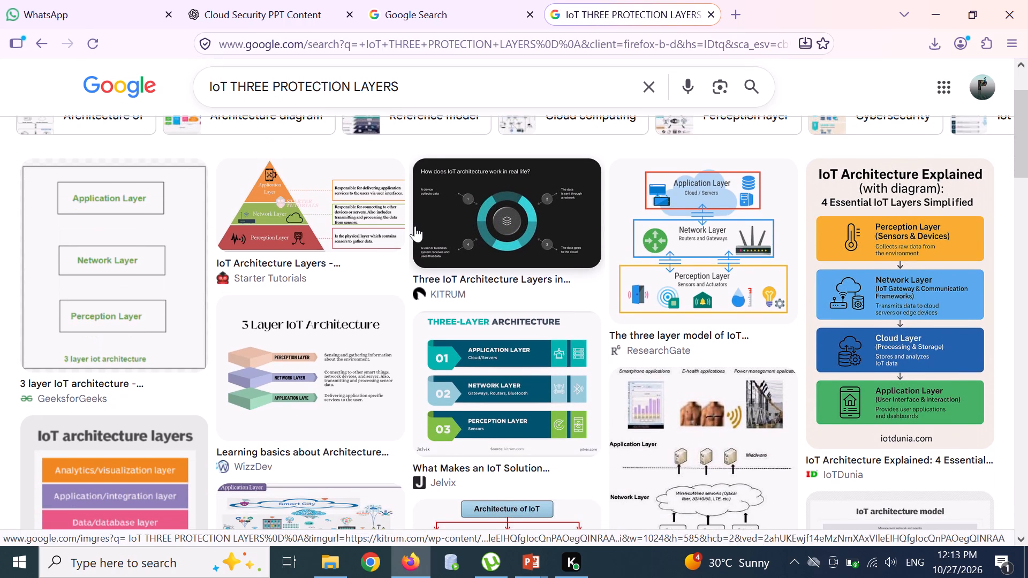
{"action": "right_click", "coordinate": [331, 354]}
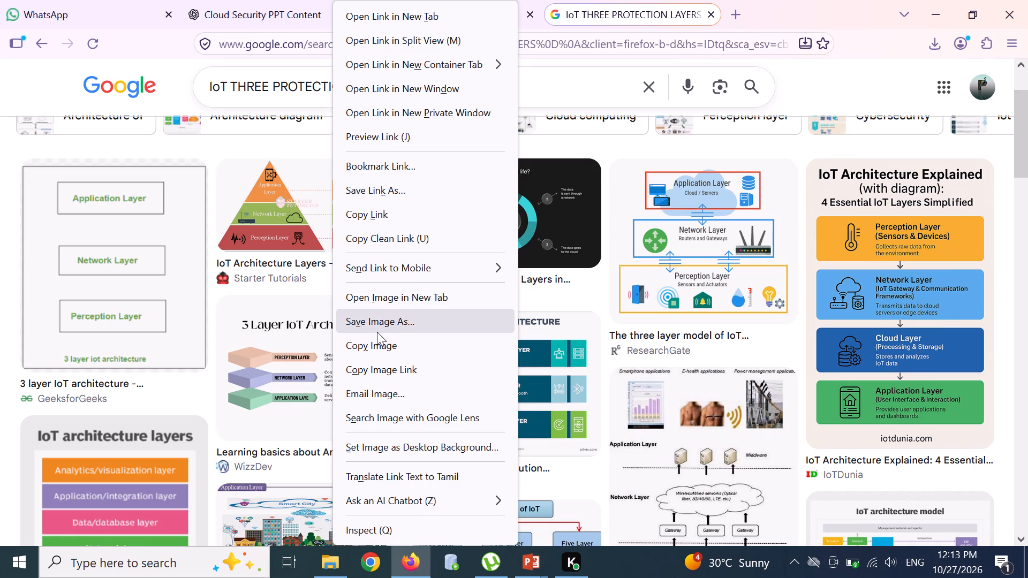
{"action": "left_click", "coordinate": [375, 347]}
Switch to PowerPoint and delete the DEVICE, NETWORK and CLOUD & DATA boxes from slide 2.
{"action": "key", "text": "alt+Tab"}
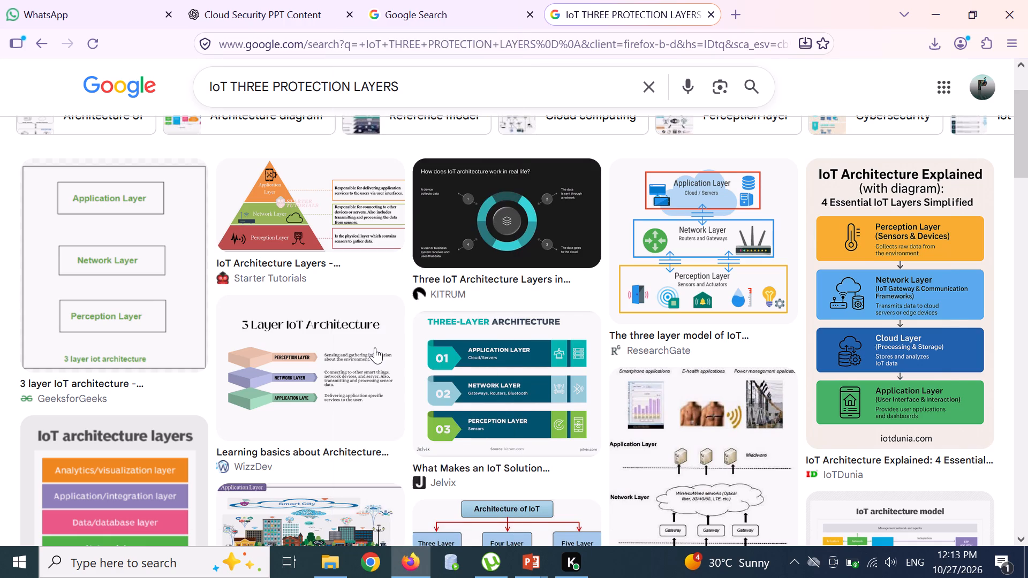
{"action": "key", "text": "alt+Tab"}
{"action": "key", "text": "alt+Tab"}
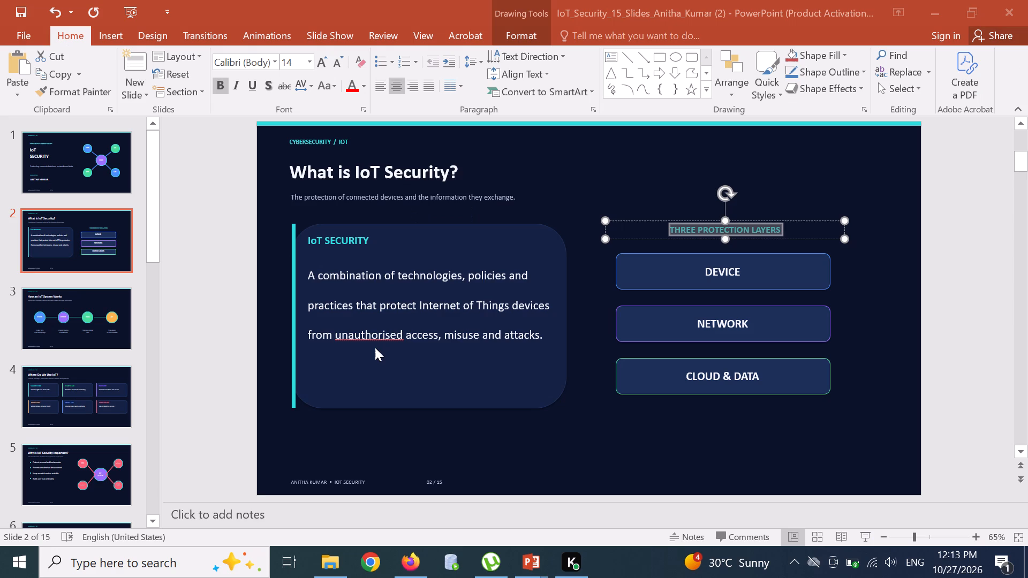
{"action": "left_click", "coordinate": [824, 385]}
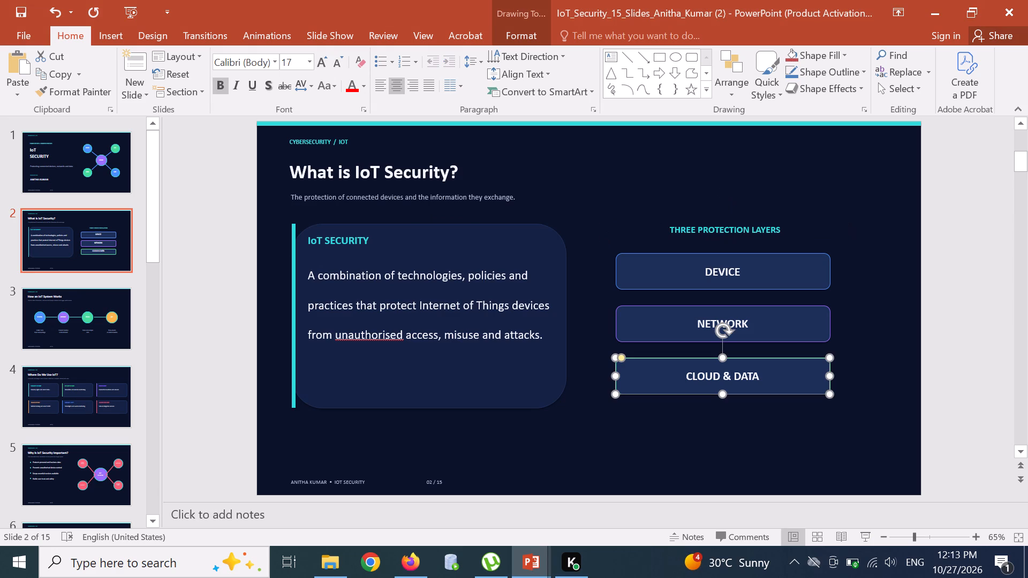
{"action": "key", "text": "BackSpace"}
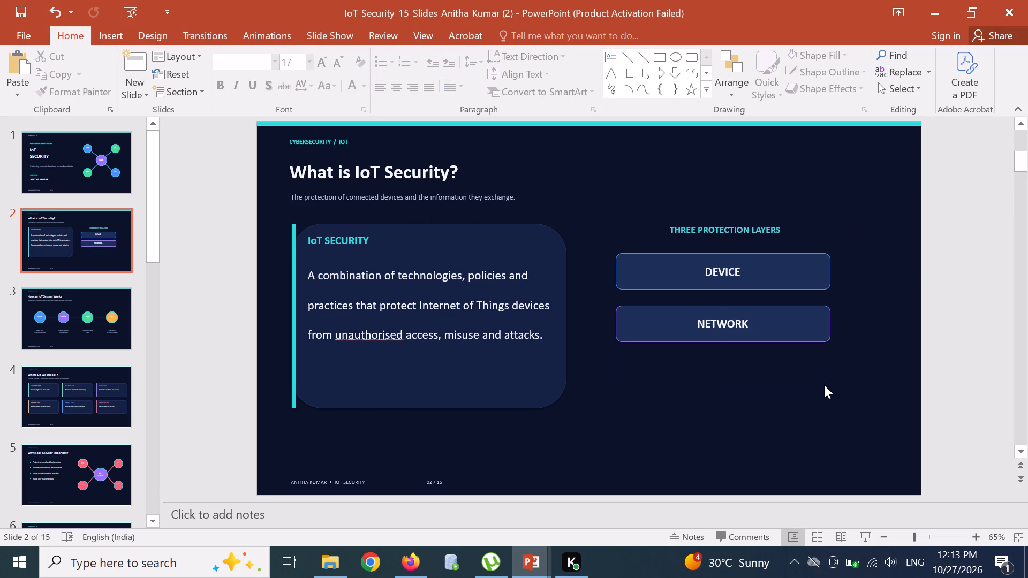
{"action": "key", "text": "Up"}
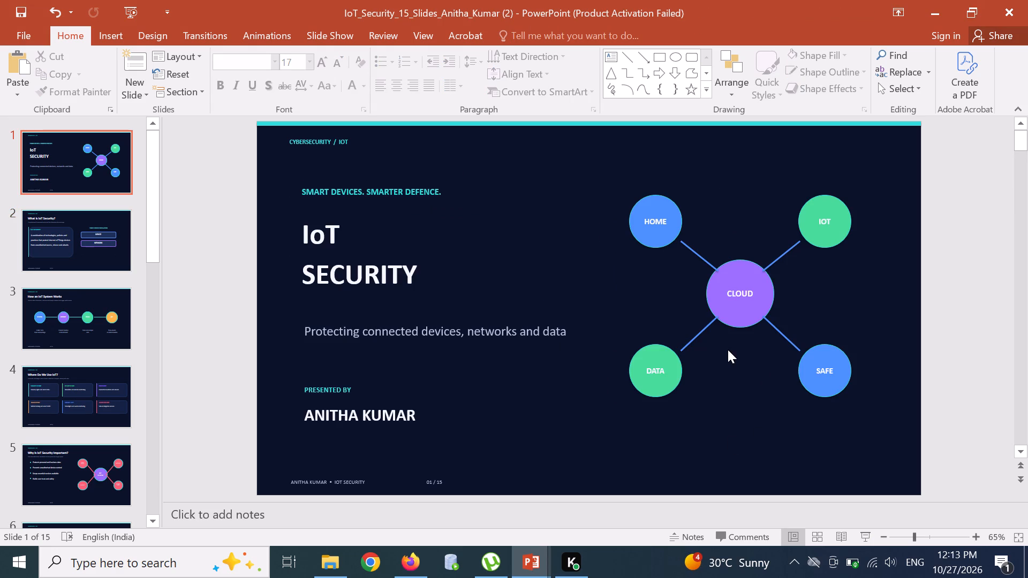
{"action": "key", "text": "Down"}
{"action": "left_click", "coordinate": [805, 326]}
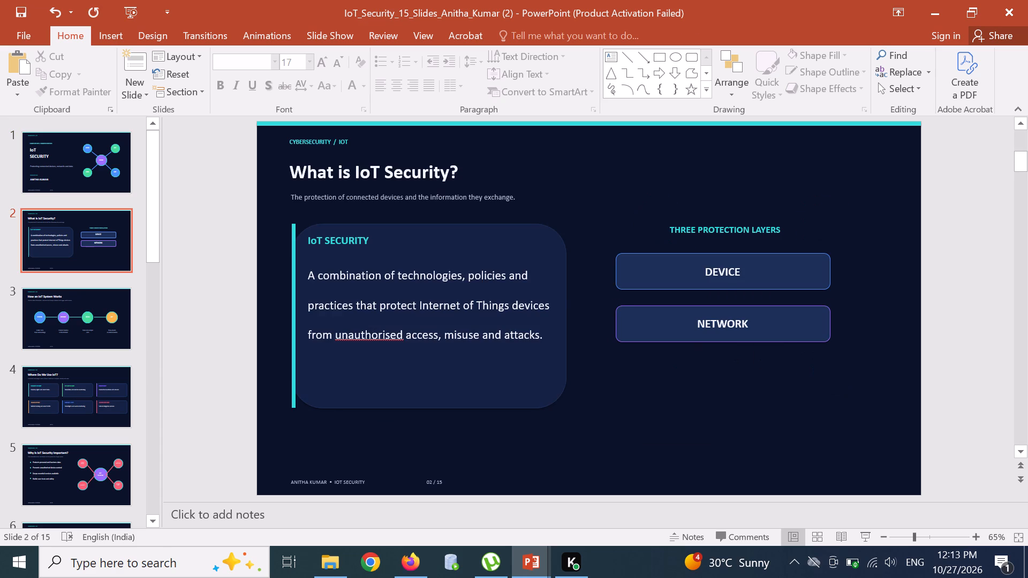
{"action": "key", "text": "BackSpace"}
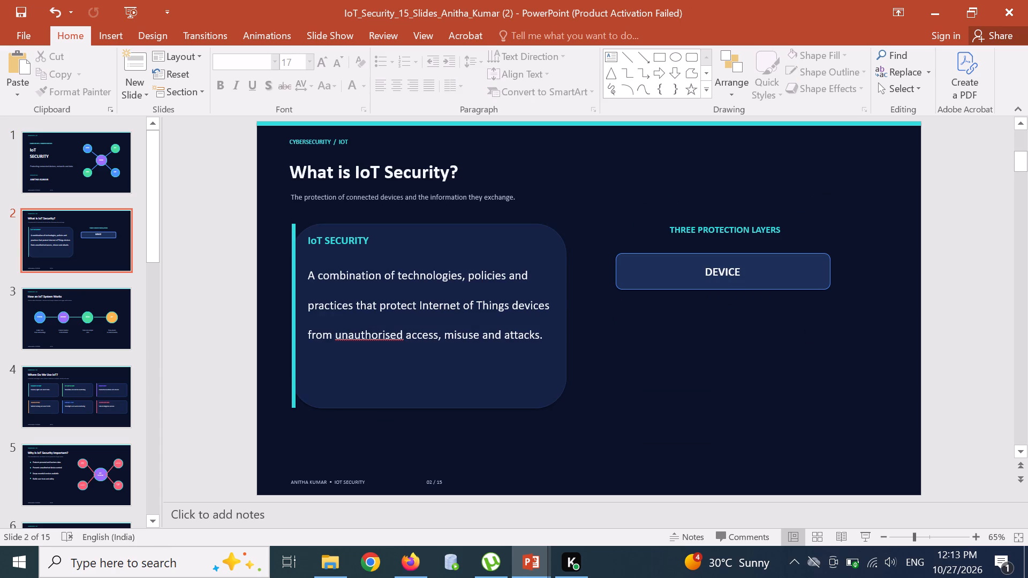
{"action": "left_click", "coordinate": [803, 264]}
{"action": "key", "text": "BackSpace"}
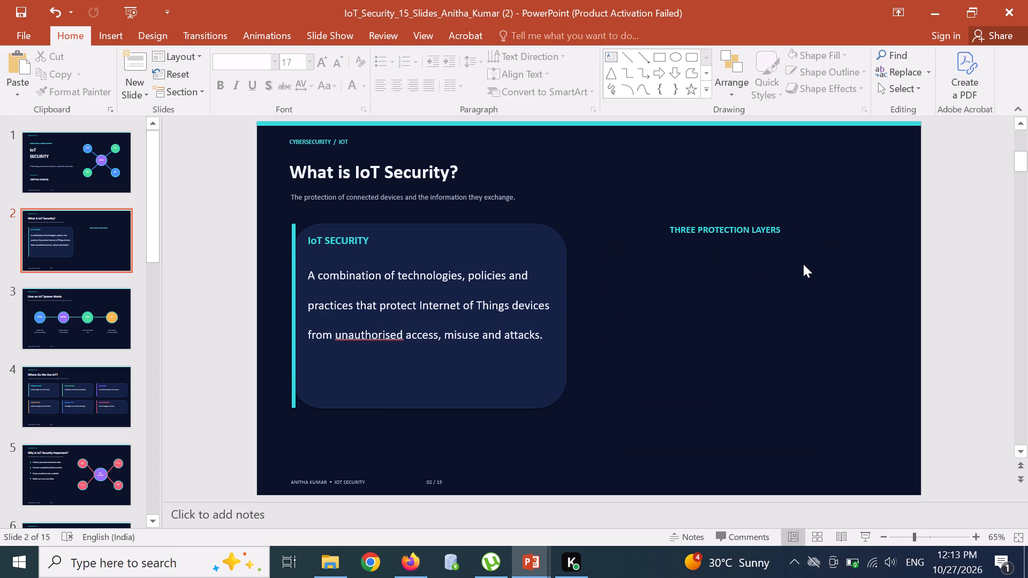
Clear the "THREE PROTECTION LAYERS" heading text on slide 2.
{"action": "left_click", "coordinate": [744, 227]}
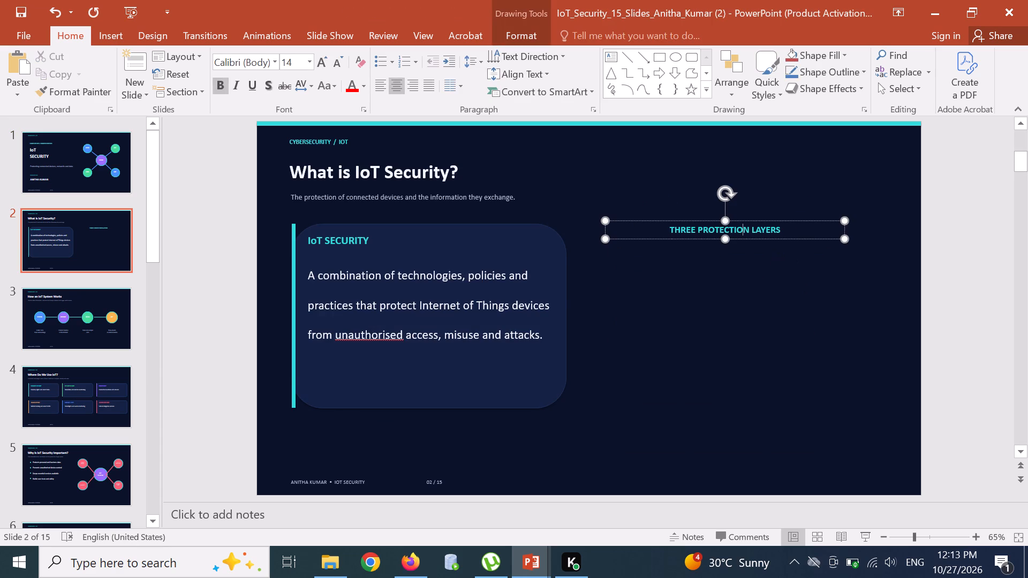
{"action": "key", "text": "BackSpace"}
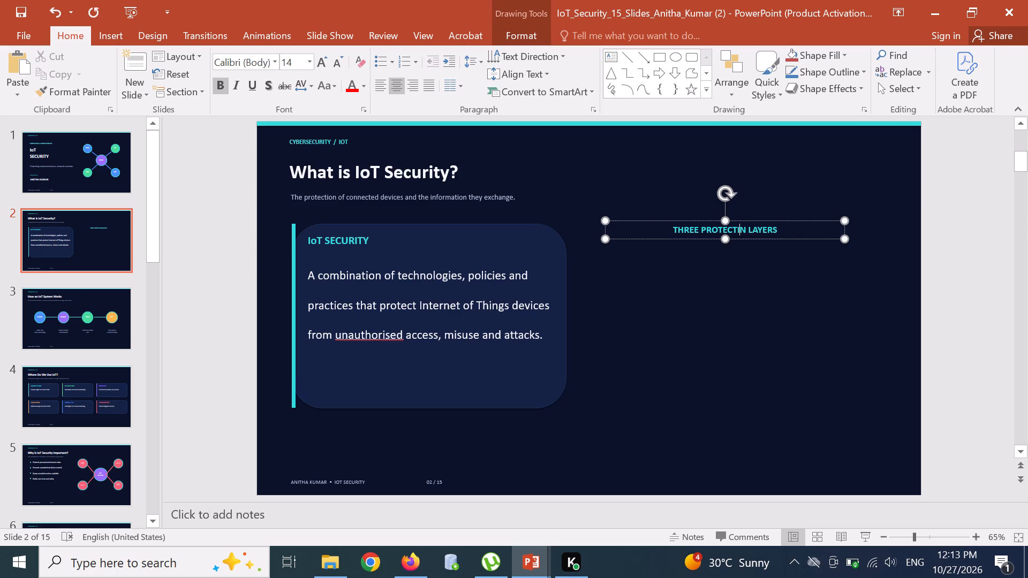
{"action": "key", "text": "ctrl+a"}
{"action": "key", "text": "BackSpace"}
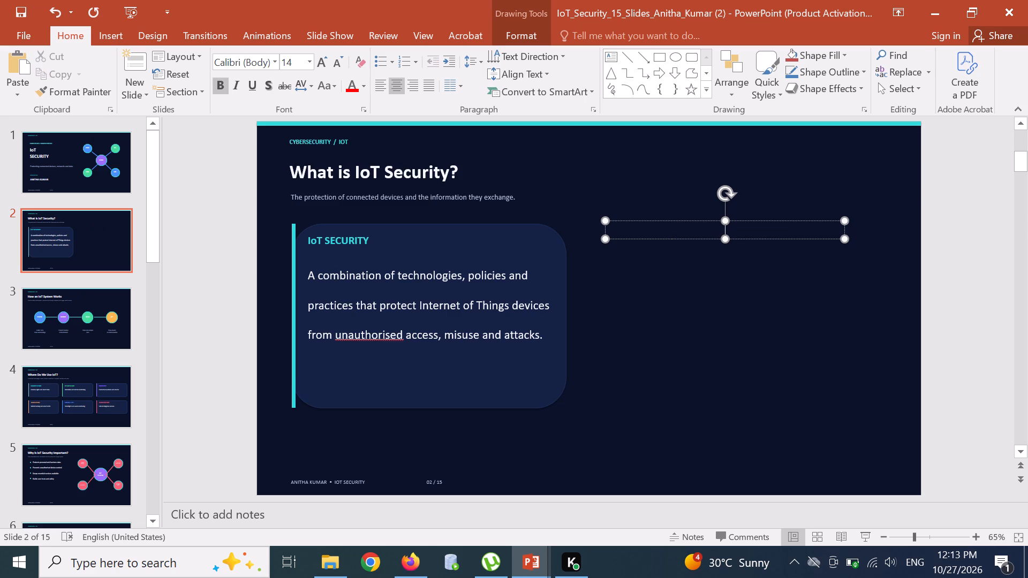
Paste the copied architecture image onto slide 2 and place it immediately to the right of the IoT Security definition box.
{"action": "left_click", "coordinate": [726, 289]}
{"action": "key", "text": "ctrl+v"}
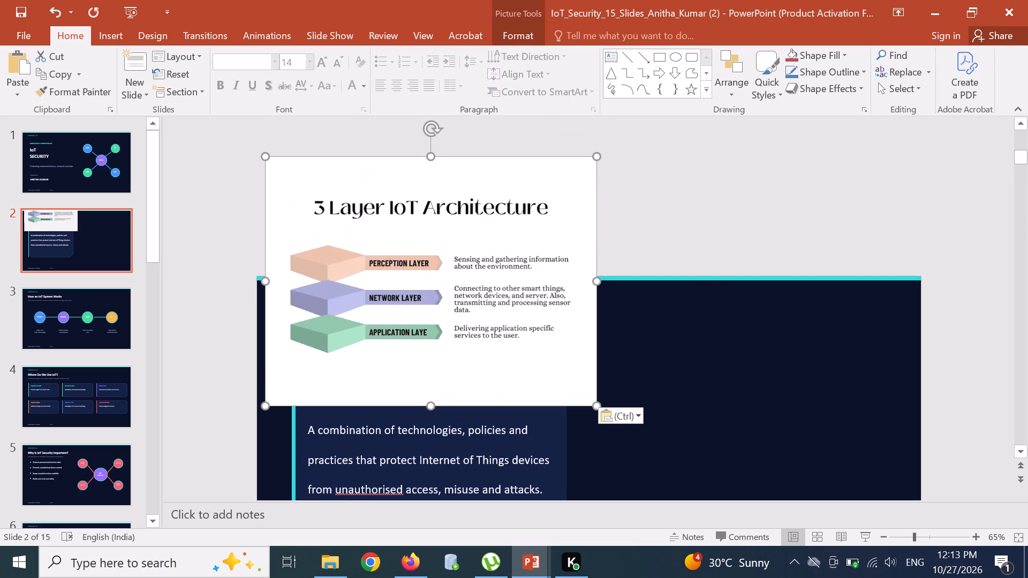
{"action": "left_click_drag", "start_coordinate": [489, 309], "coordinate": [785, 433]}
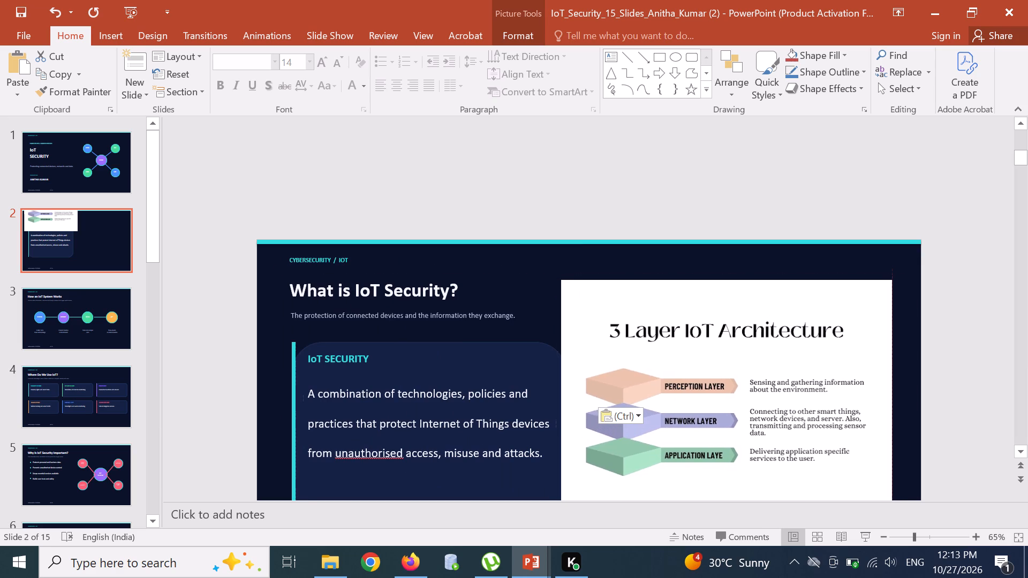
{"action": "left_click_drag", "start_coordinate": [785, 433], "coordinate": [800, 429]}
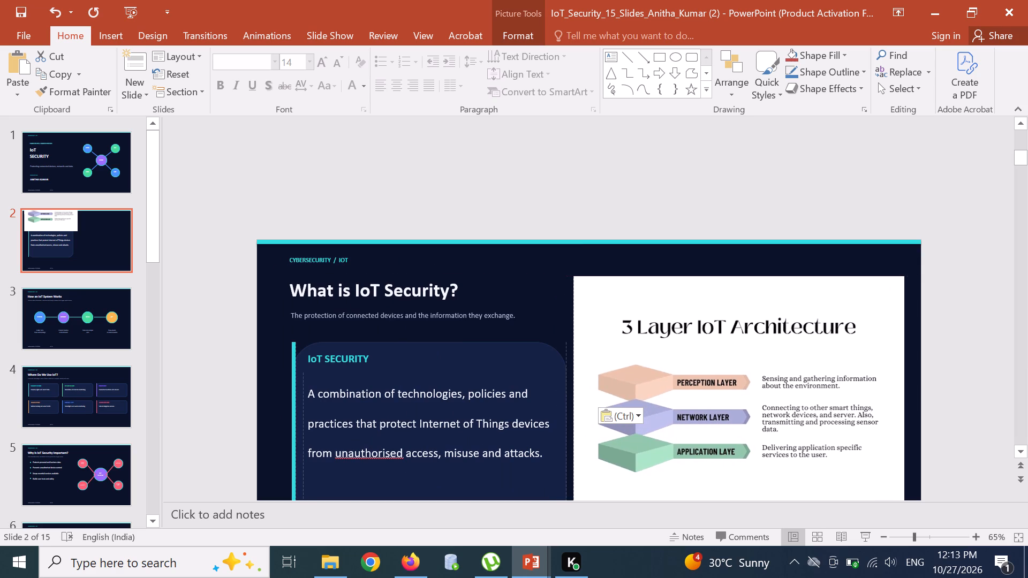
{"action": "left_click_drag", "start_coordinate": [800, 429], "coordinate": [797, 432]}
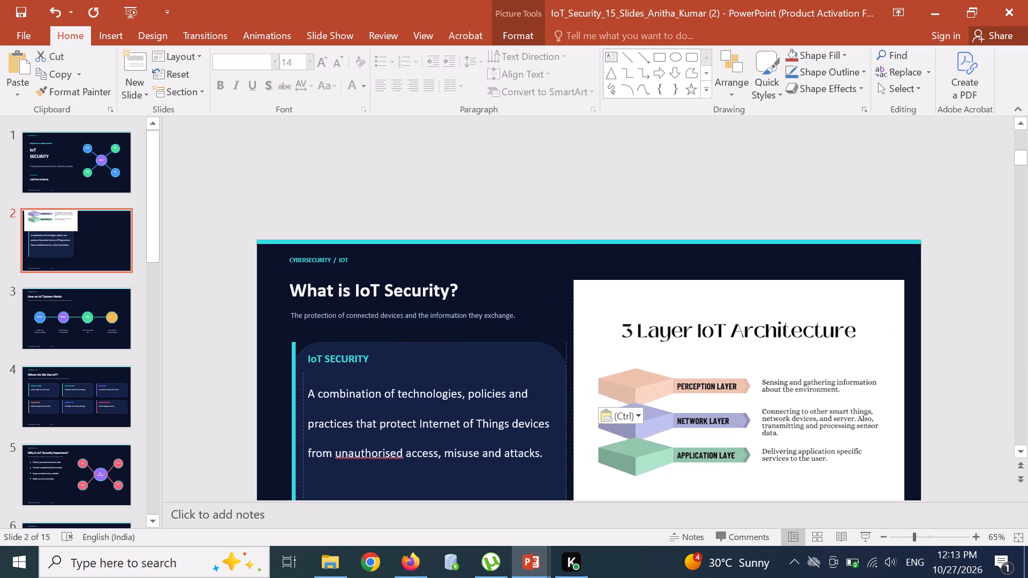
{"action": "left_click_drag", "start_coordinate": [797, 432], "coordinate": [793, 432]}
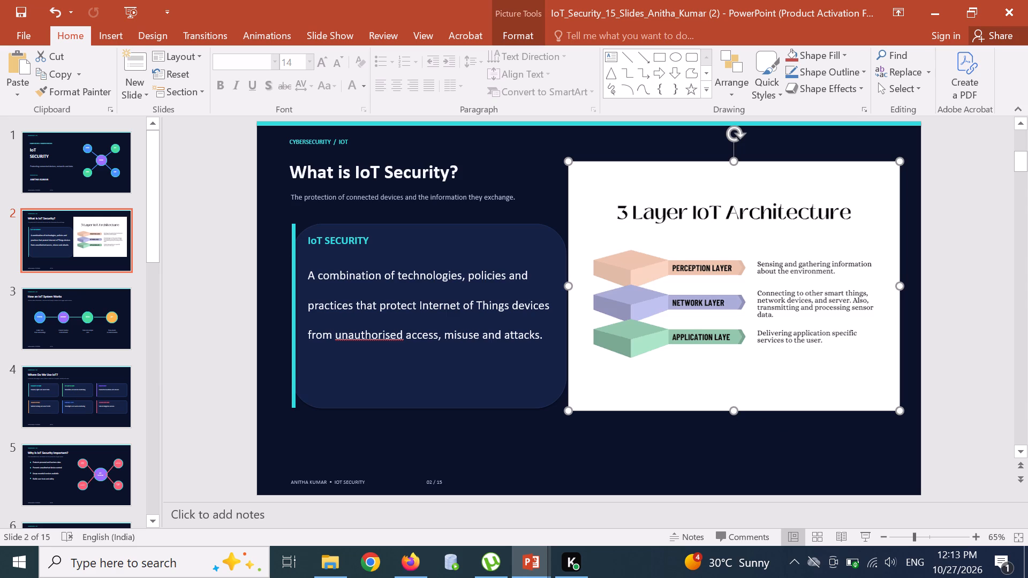
Shrink the pasted image slightly from its lower-left corner so its bottom edge lines up with the definition box.
{"action": "left_click_drag", "start_coordinate": [568, 413], "coordinate": [594, 403]}
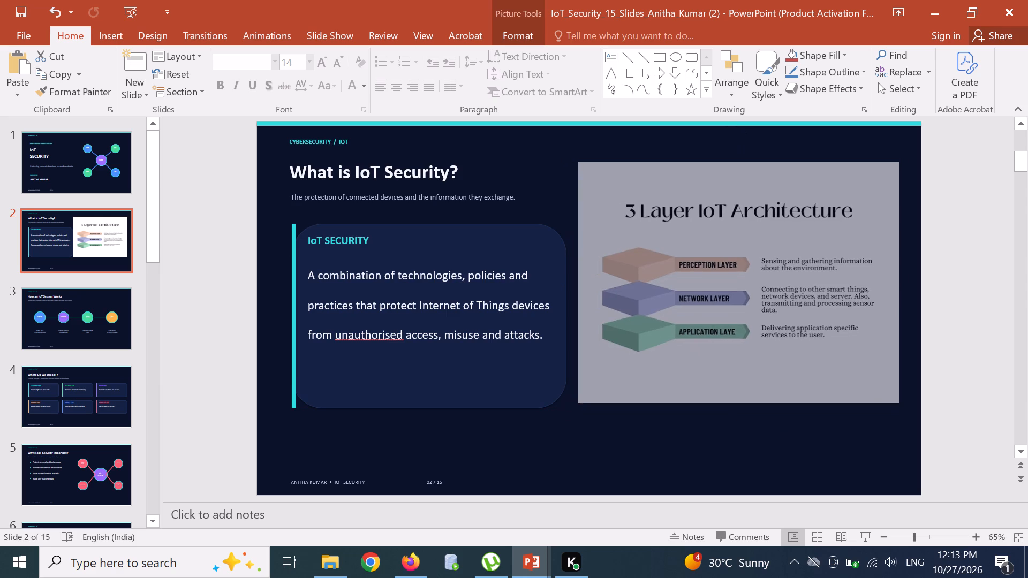
{"action": "left_click_drag", "start_coordinate": [594, 403], "coordinate": [600, 408]}
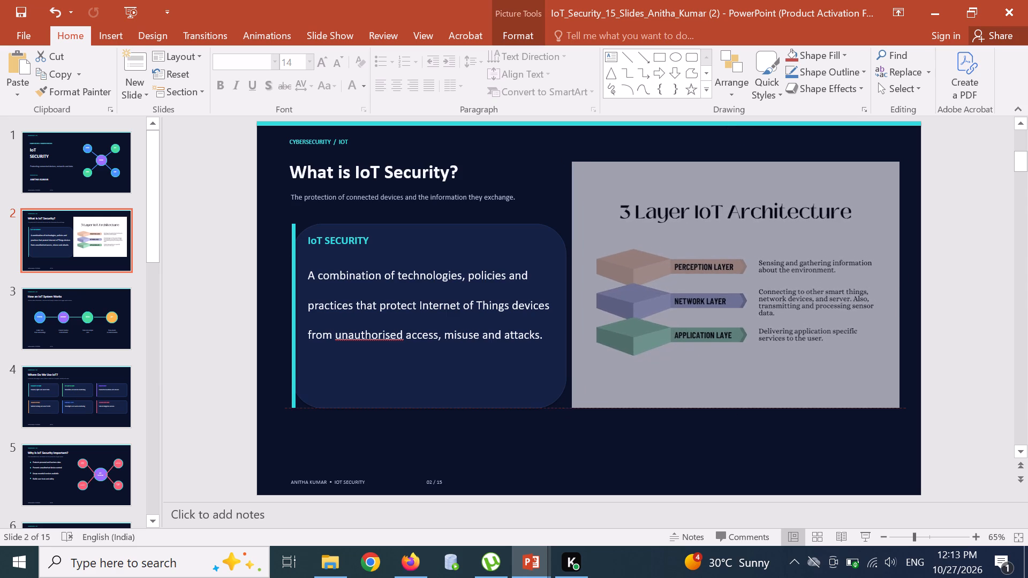
{"action": "left_click_drag", "start_coordinate": [600, 408], "coordinate": [600, 409]}
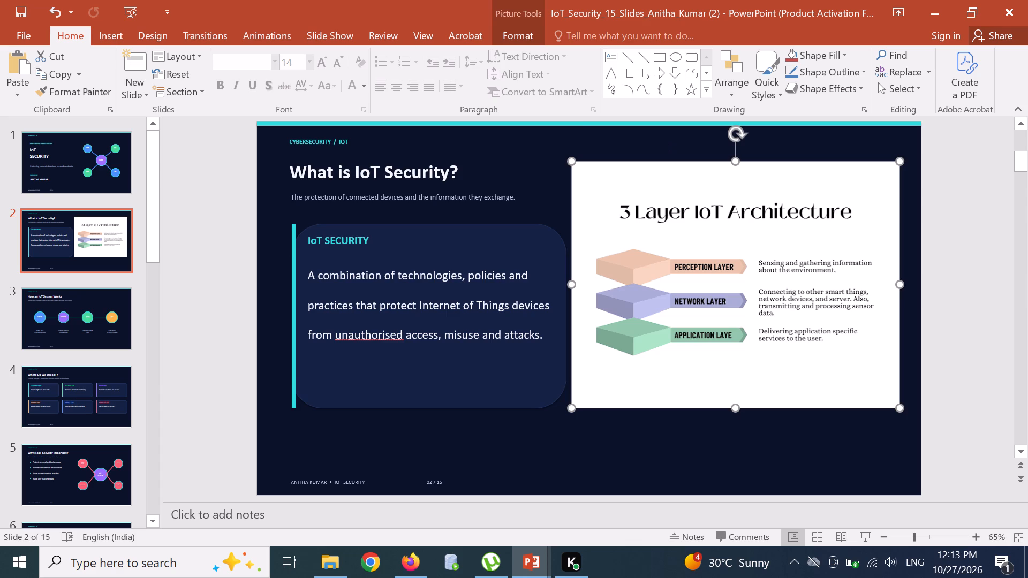
{"action": "left_click", "coordinate": [672, 158]}
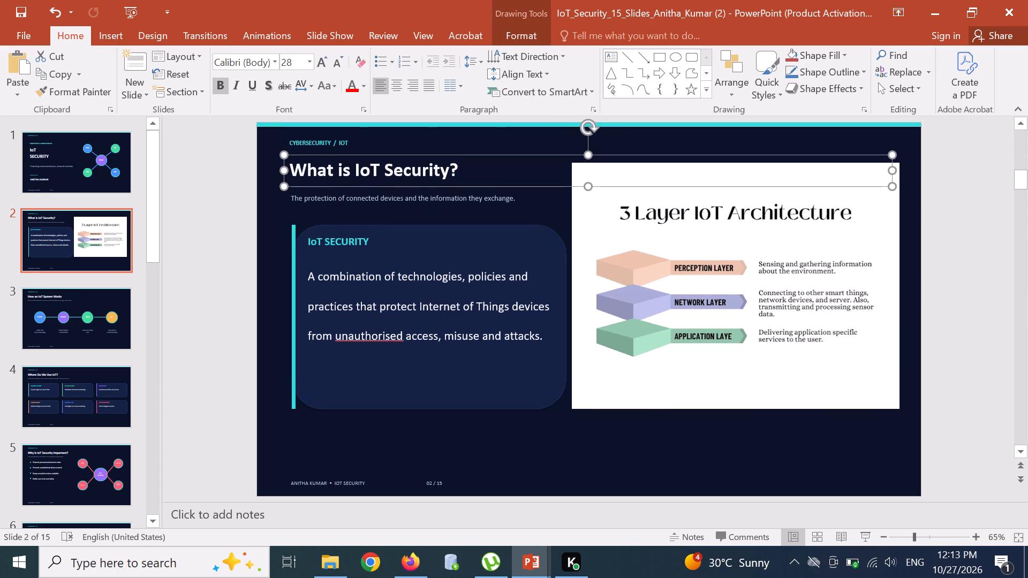
{"action": "key", "text": "ctrl+z"}
Shift the architecture image slightly down, then narrow it from its right edge and shorten it from its top edge.
{"action": "left_click", "coordinate": [687, 242]}
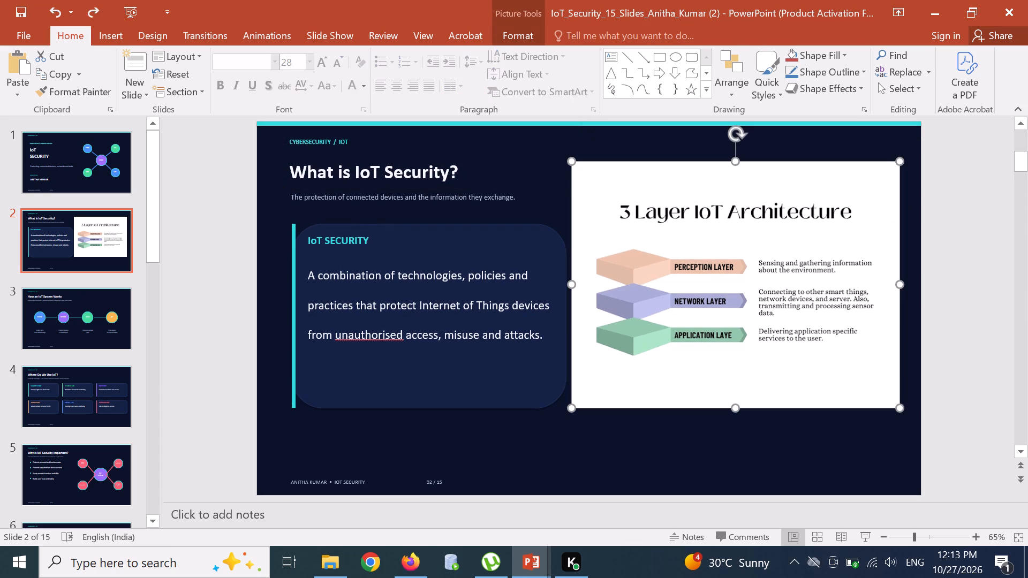
{"action": "left_click_drag", "start_coordinate": [687, 242], "coordinate": [689, 259]}
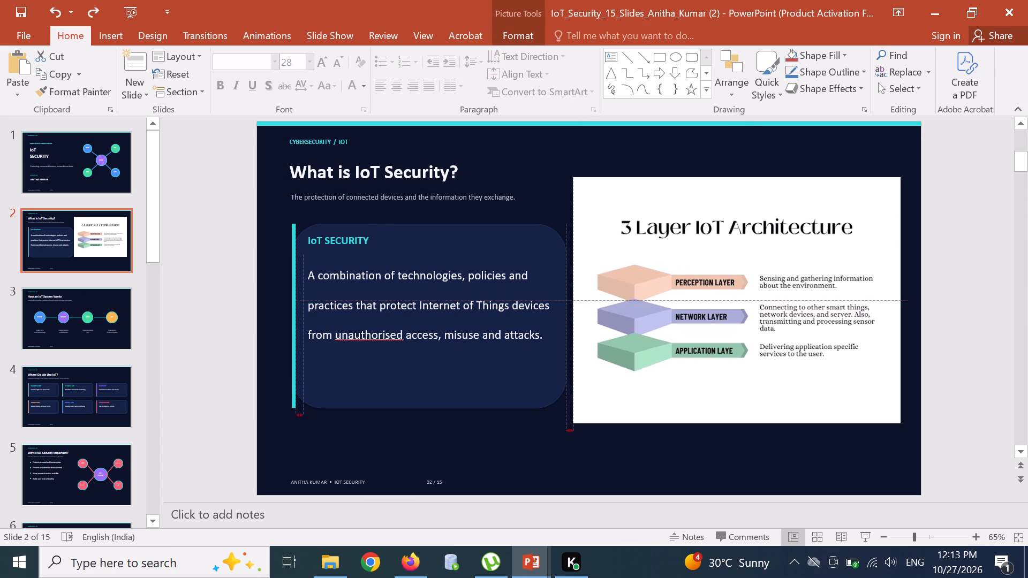
{"action": "left_click_drag", "start_coordinate": [689, 259], "coordinate": [689, 258]}
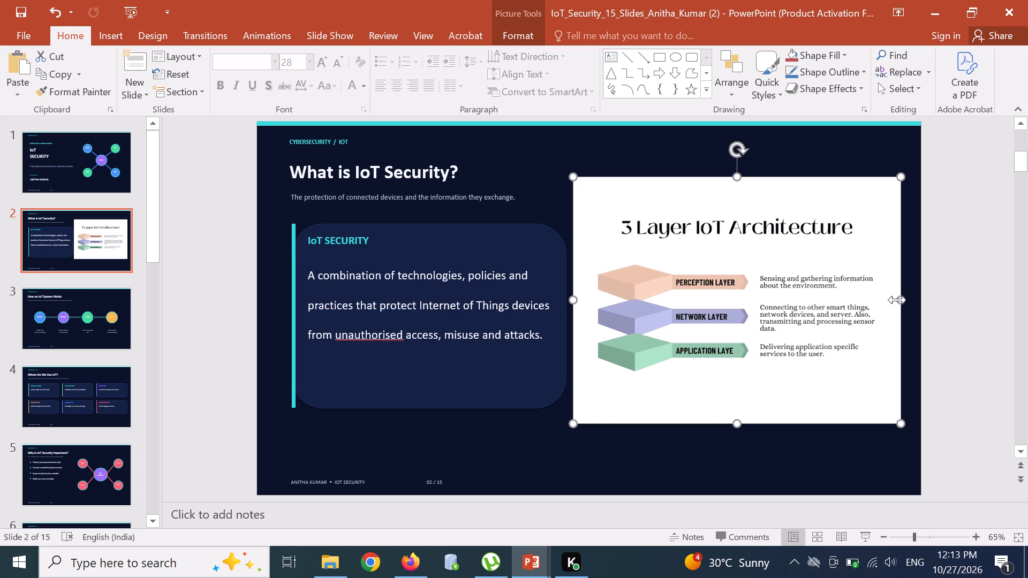
{"action": "left_click_drag", "start_coordinate": [897, 300], "coordinate": [881, 305]}
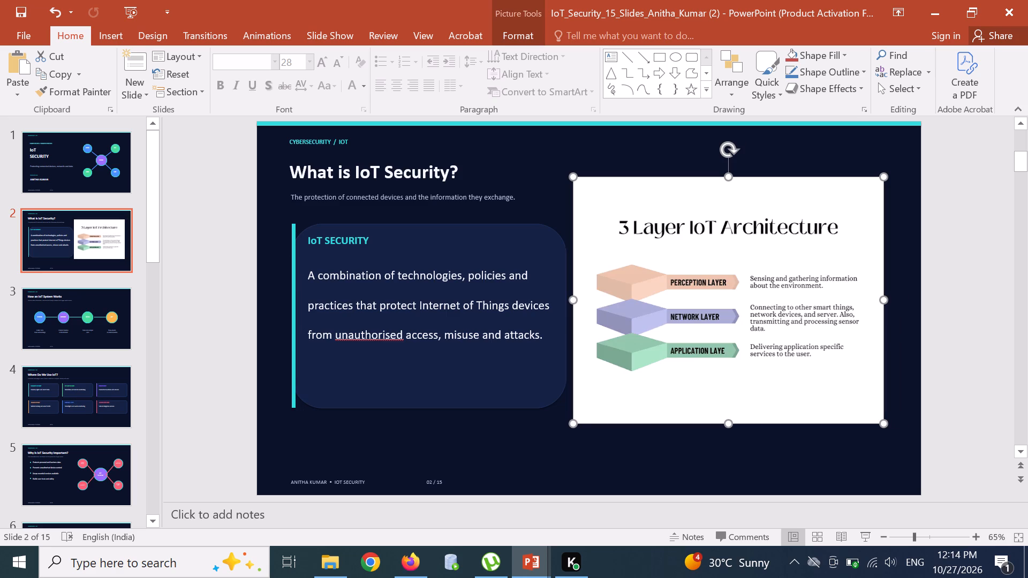
{"action": "left_click_drag", "start_coordinate": [730, 180], "coordinate": [732, 188]}
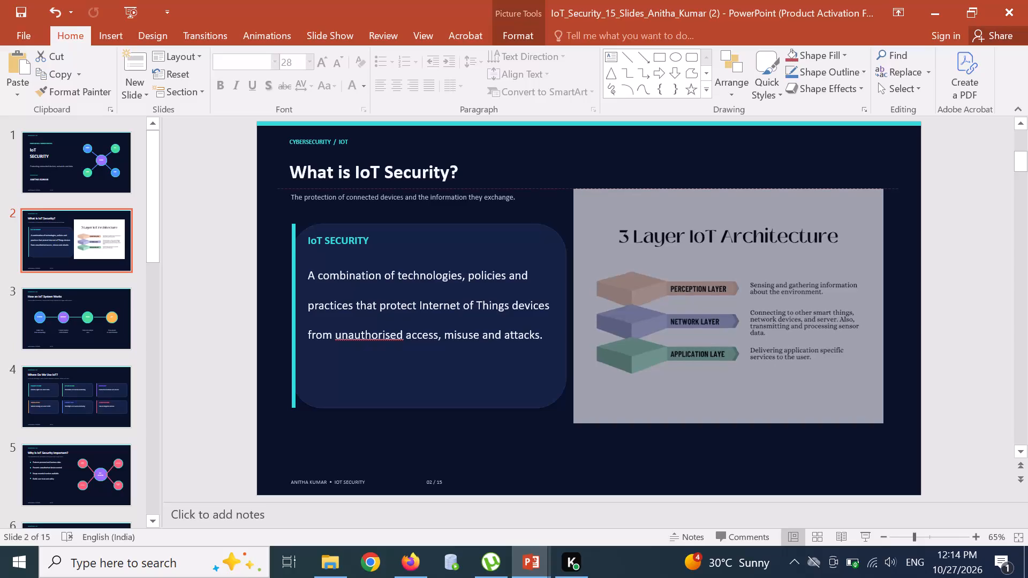
{"action": "left_click_drag", "start_coordinate": [732, 188], "coordinate": [732, 191]}
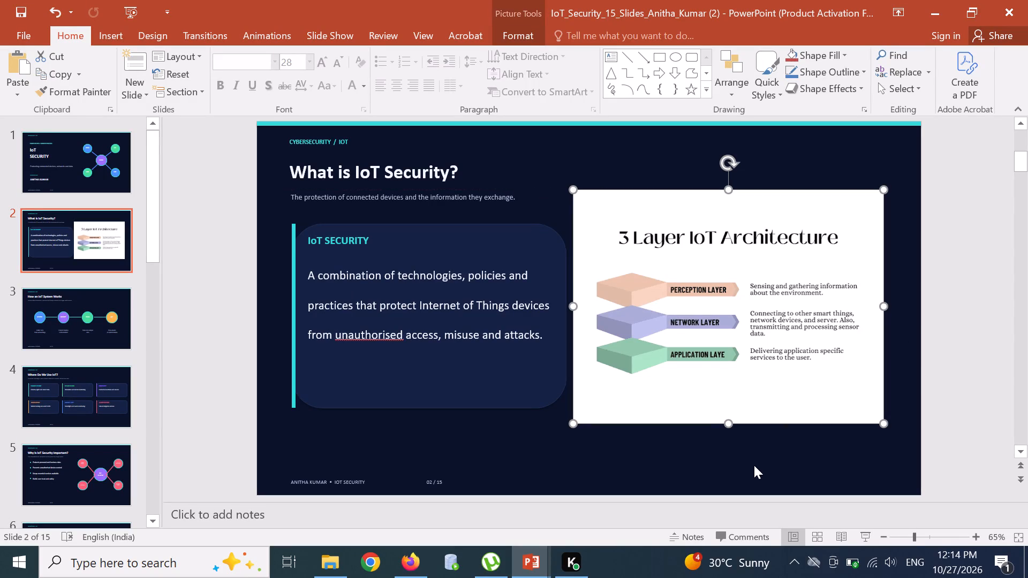
Send the architecture image on slide 2 to the back.
{"action": "right_click", "coordinate": [718, 356]}
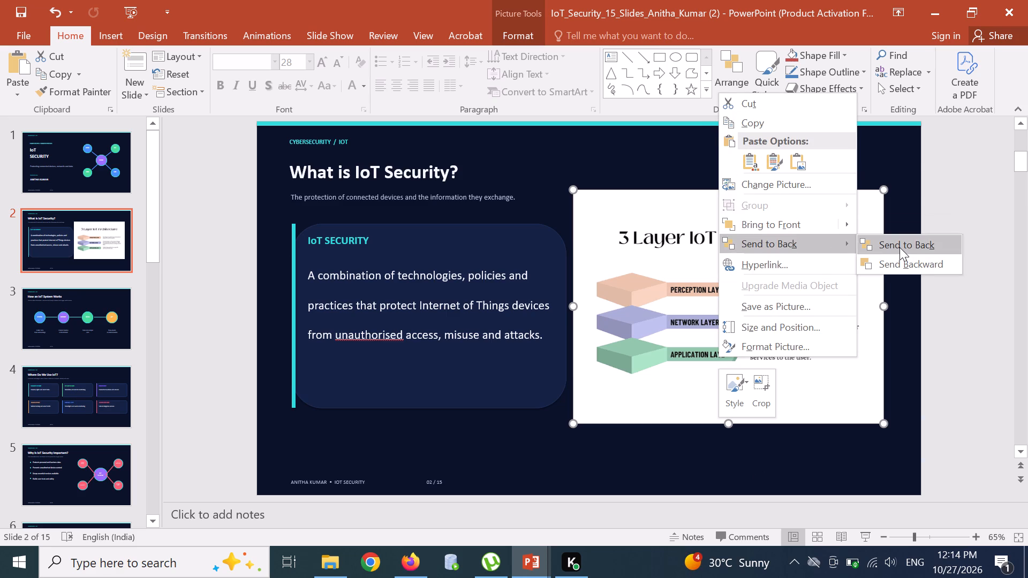
{"action": "left_click", "coordinate": [899, 247]}
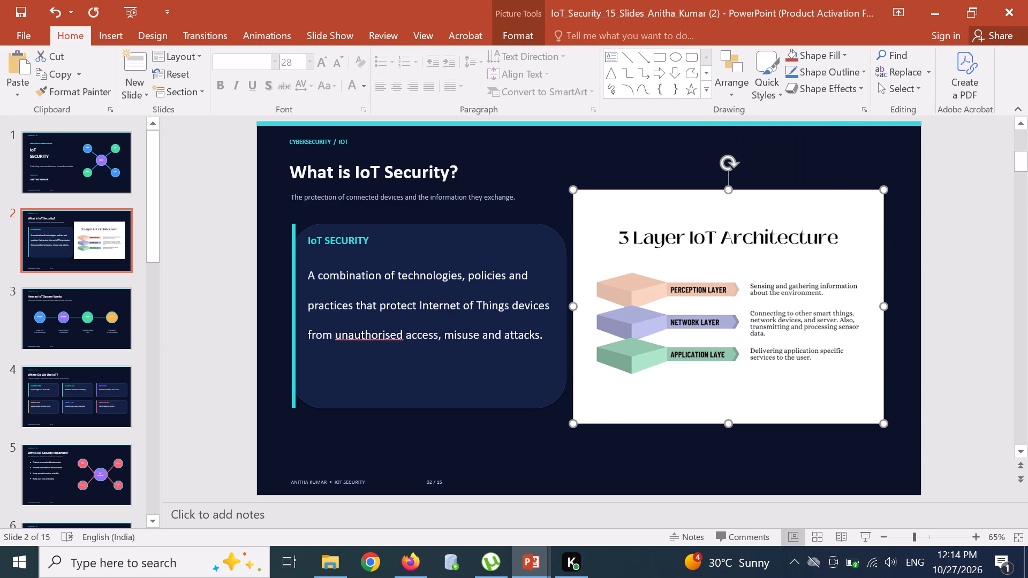
Apply the picture style with rounded corners and a reflection below to slide 2's architecture image.
{"action": "right_click", "coordinate": [727, 250]}
{"action": "left_click", "coordinate": [743, 222]}
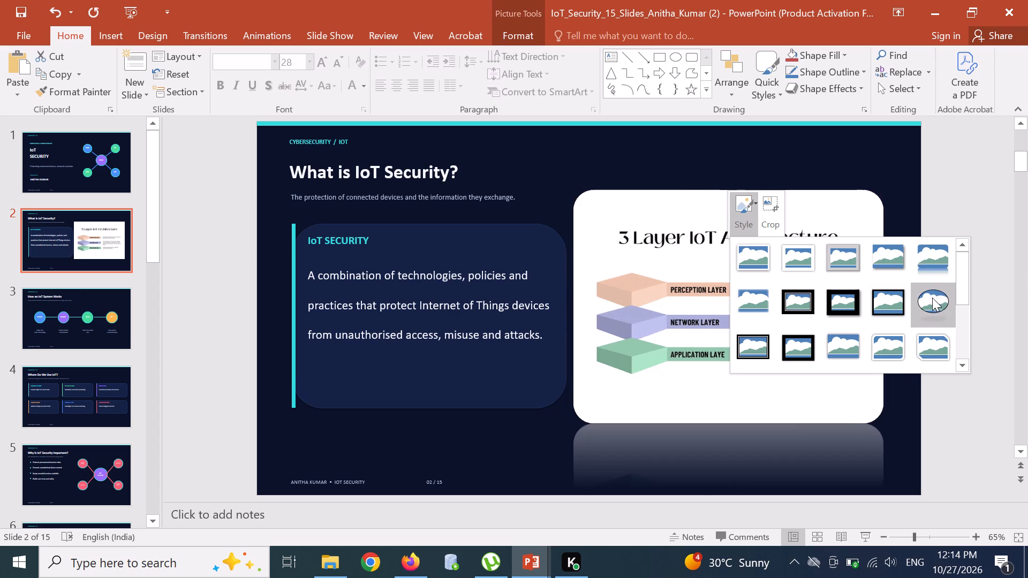
{"action": "left_click", "coordinate": [936, 249]}
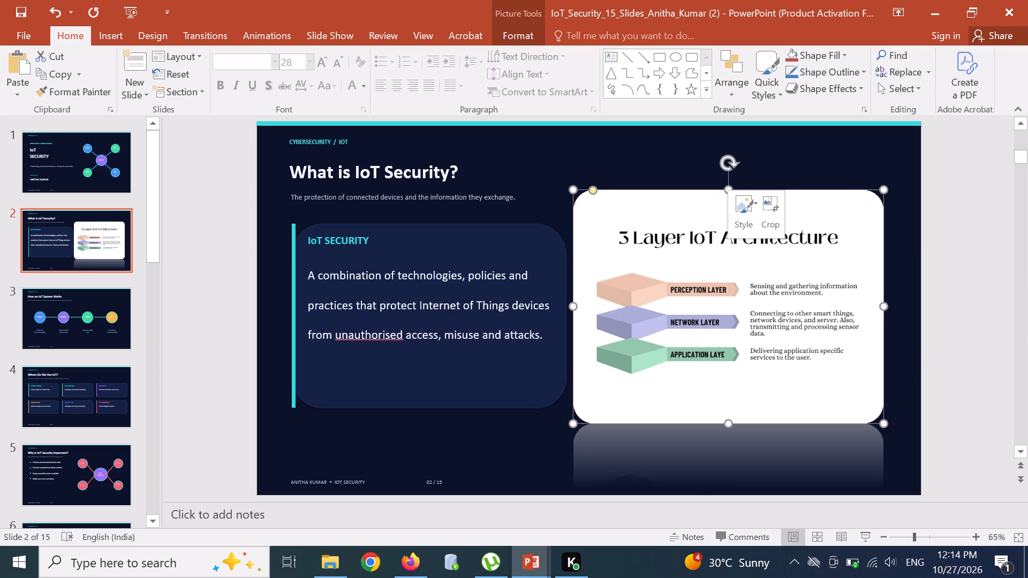
{"action": "left_click", "coordinate": [493, 431]}
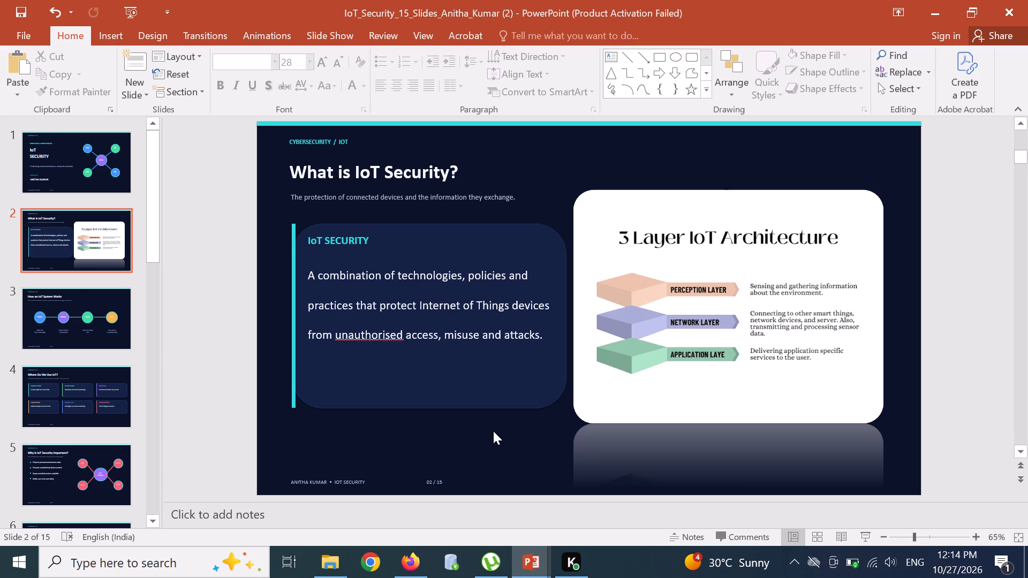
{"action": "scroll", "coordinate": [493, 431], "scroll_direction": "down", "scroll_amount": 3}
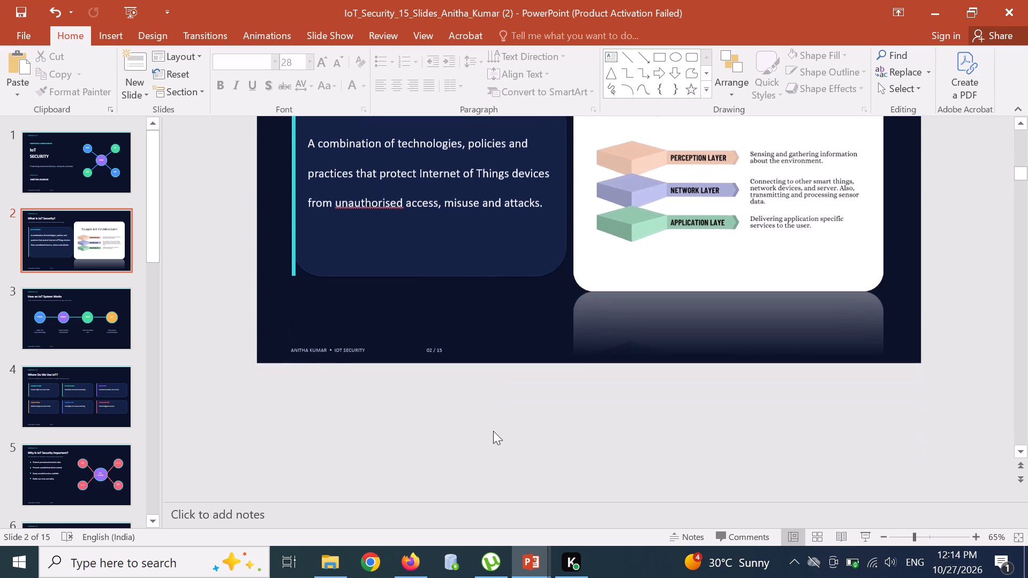
Review the slides following slide 2, starting with slides 3 and 4, to check their layout and text formatting.
{"action": "scroll", "coordinate": [493, 431], "scroll_direction": "down", "scroll_amount": 1}
{"action": "left_click", "coordinate": [110, 318]}
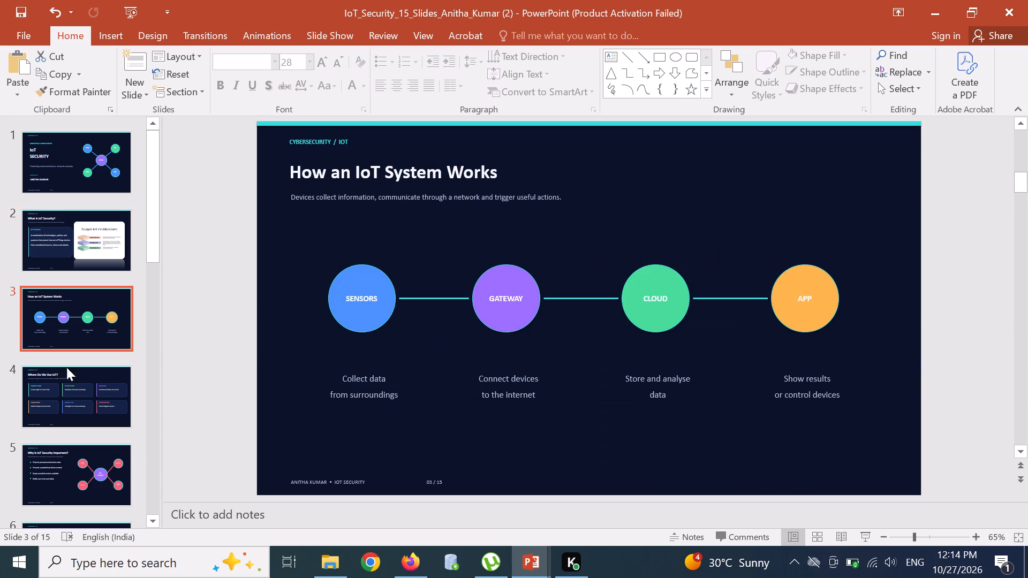
{"action": "left_click", "coordinate": [57, 393]}
{"action": "scroll", "coordinate": [57, 393], "scroll_direction": "down", "scroll_amount": 1}
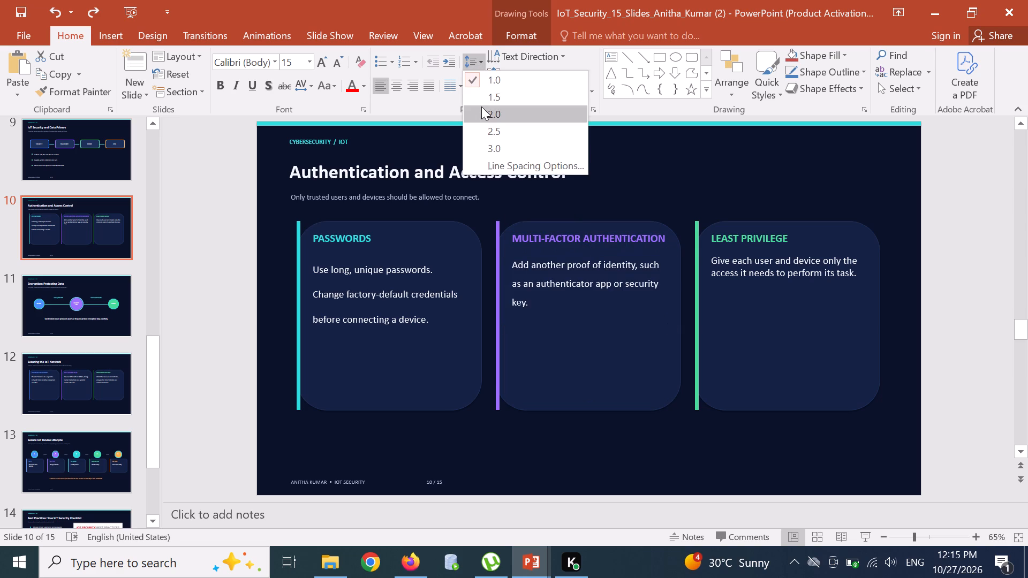
Set the line spacing of the Multi-Factor Authentication card's body text on slide 10 to 2.0.
{"action": "left_click", "coordinate": [481, 107]}
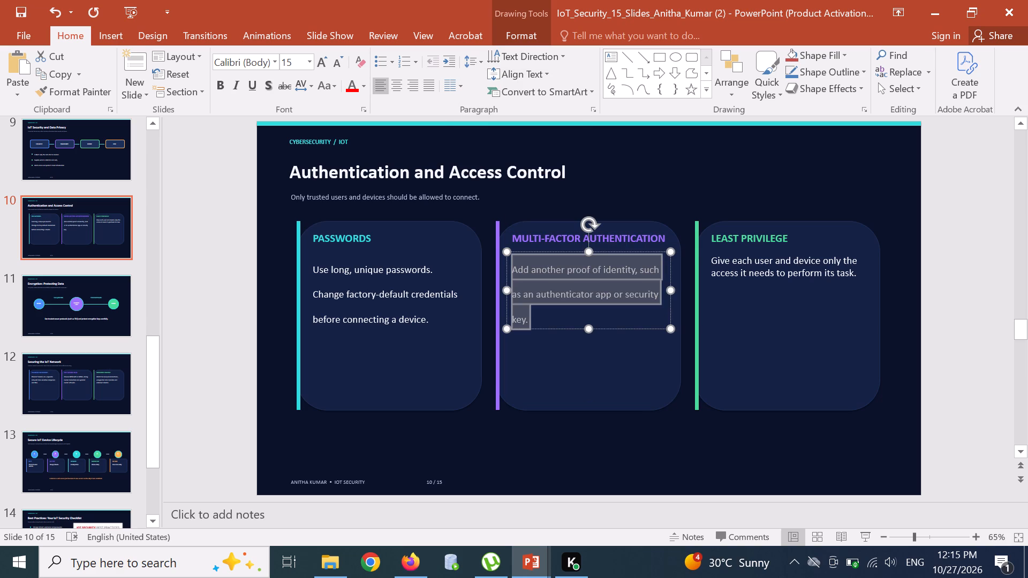
Set the line spacing of the Least Privilege card's body text on slide 10 to 2.0.
{"action": "left_click", "coordinate": [777, 323]}
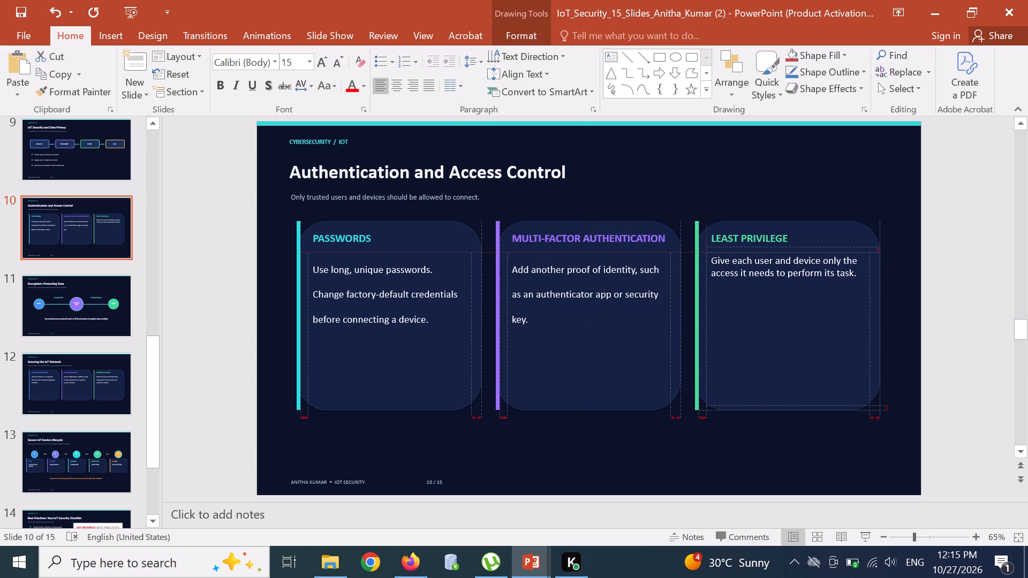
{"action": "left_click", "coordinate": [852, 276]}
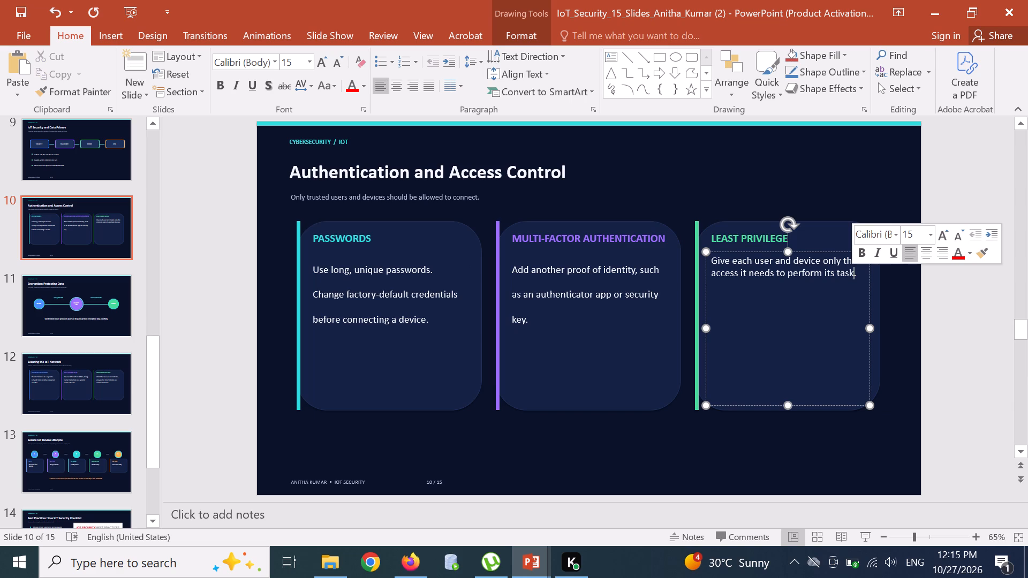
{"action": "left_click_drag", "start_coordinate": [857, 276], "coordinate": [713, 270]}
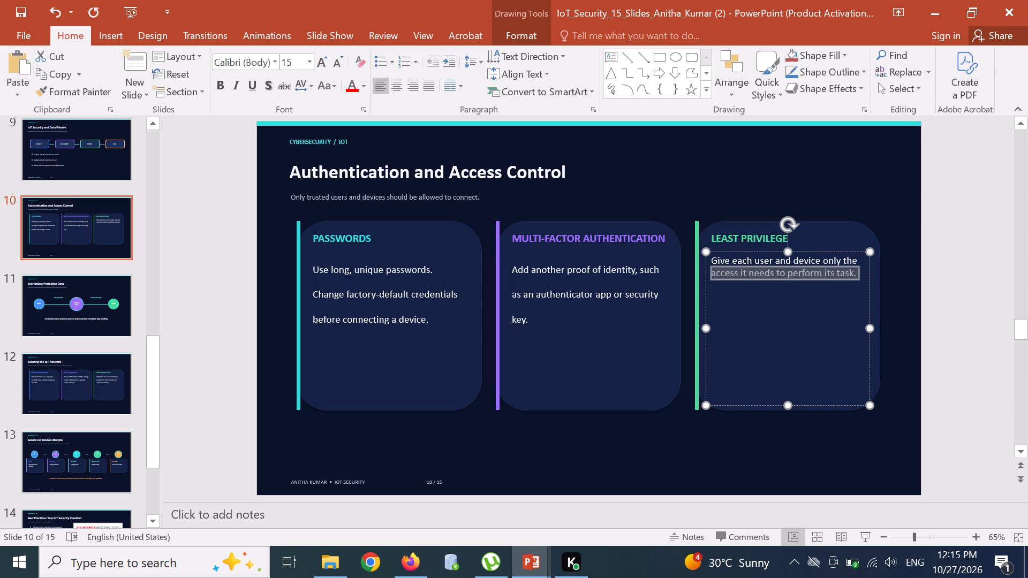
{"action": "left_click_drag", "start_coordinate": [713, 270], "coordinate": [714, 263]}
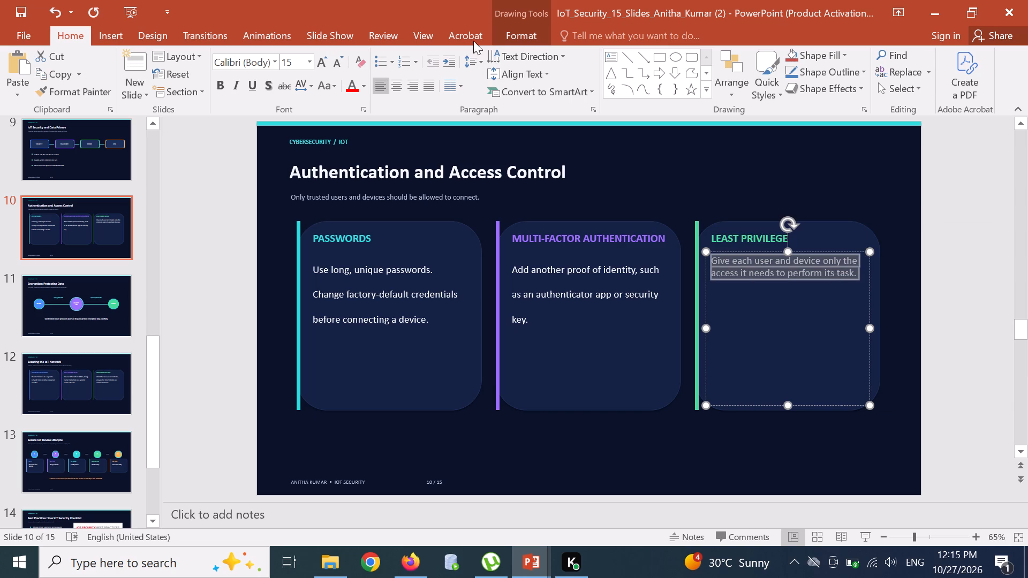
{"action": "left_click", "coordinate": [477, 61]}
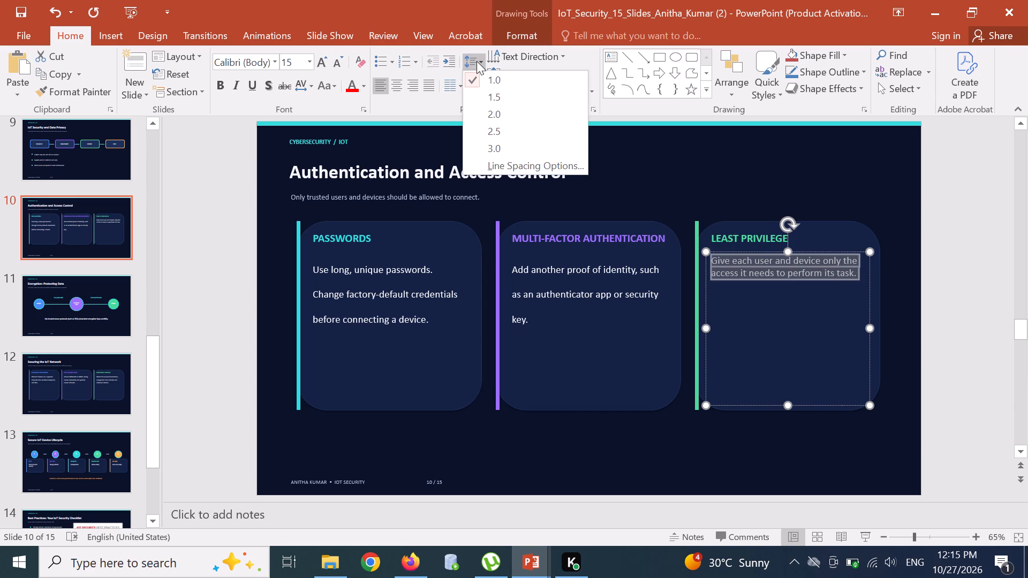
{"action": "left_click", "coordinate": [493, 115]}
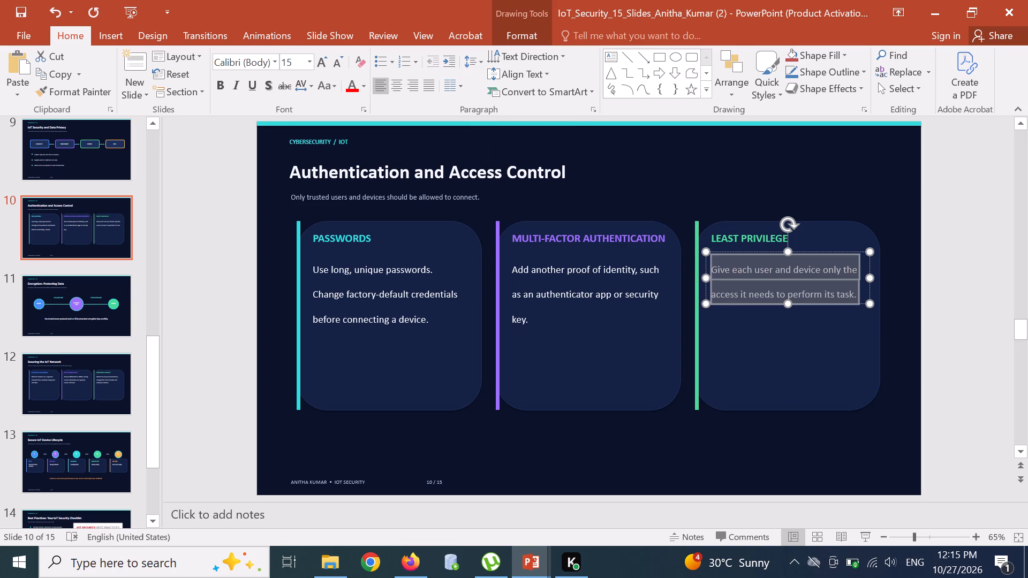
Nudge the title "Authentication and Access Control" on slide 10 slightly upward.
{"action": "left_click", "coordinate": [703, 166]}
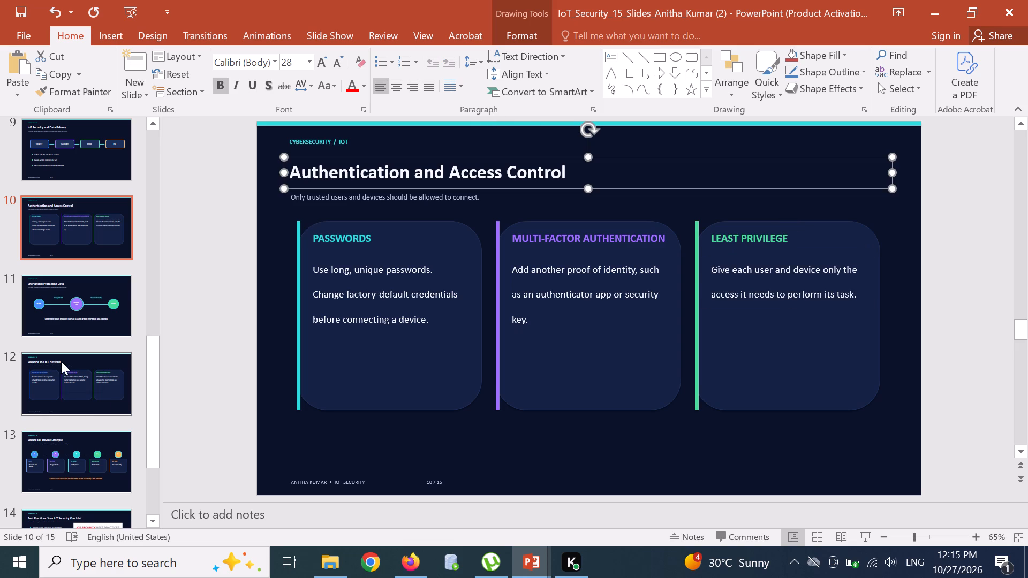
{"action": "key", "text": "Up"}
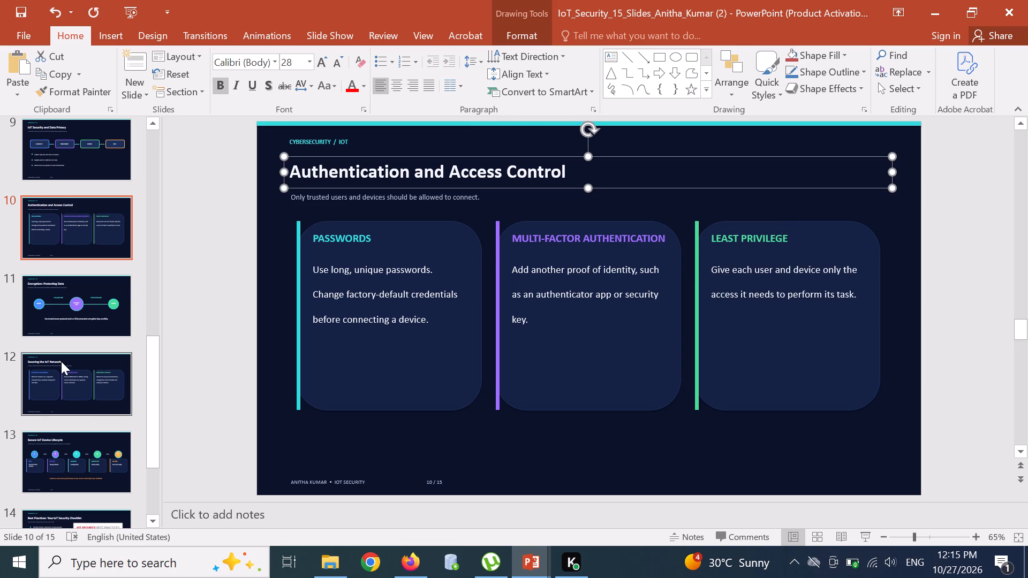
{"action": "key", "text": "Up"}
{"action": "key", "text": "Up"}
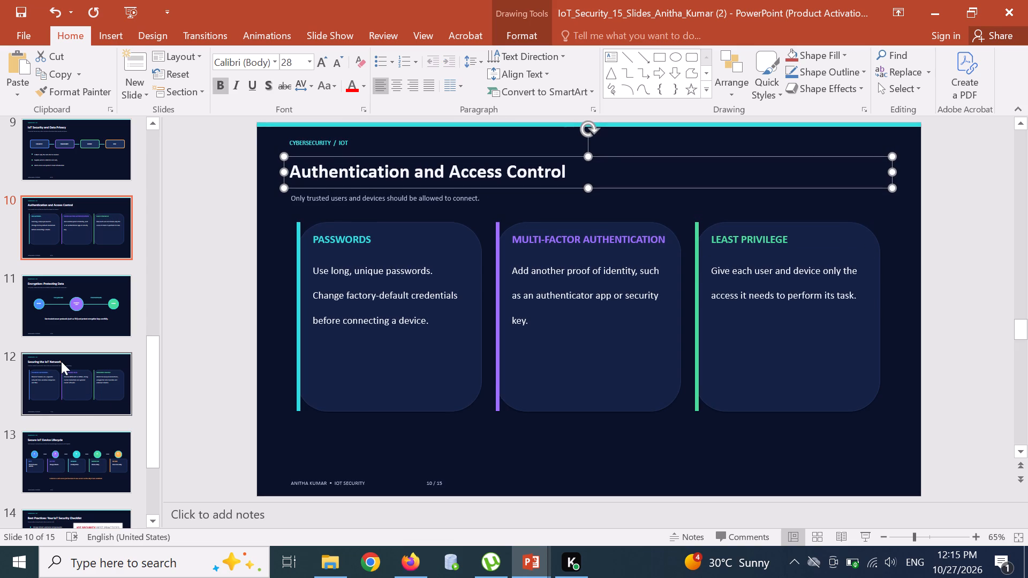
Review the slides from slide 11 back to the title slide, and forward again to the closing slide 15.
{"action": "left_click", "coordinate": [108, 323]}
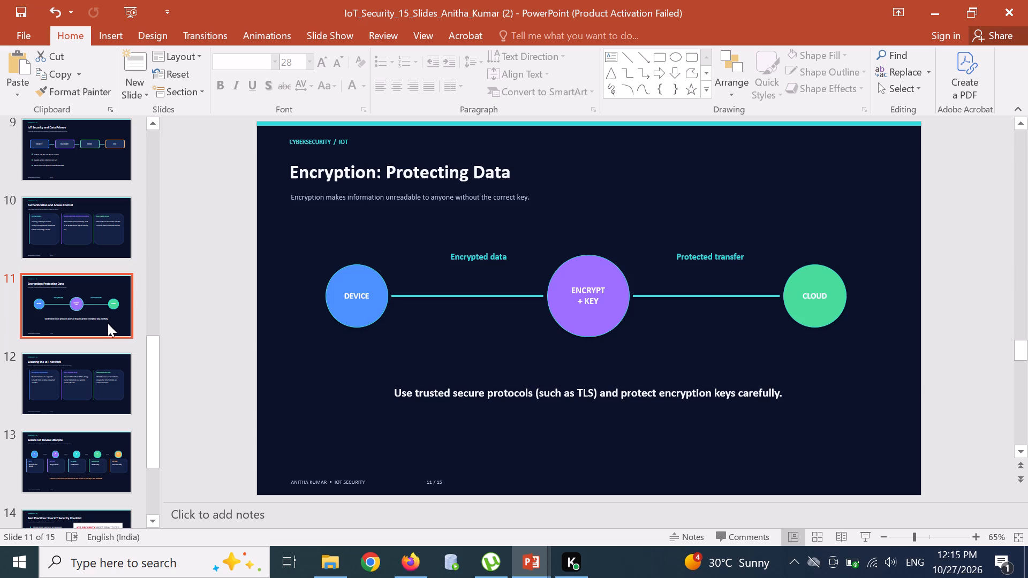
{"action": "key", "text": "Up"}
{"action": "key", "text": "Up"}
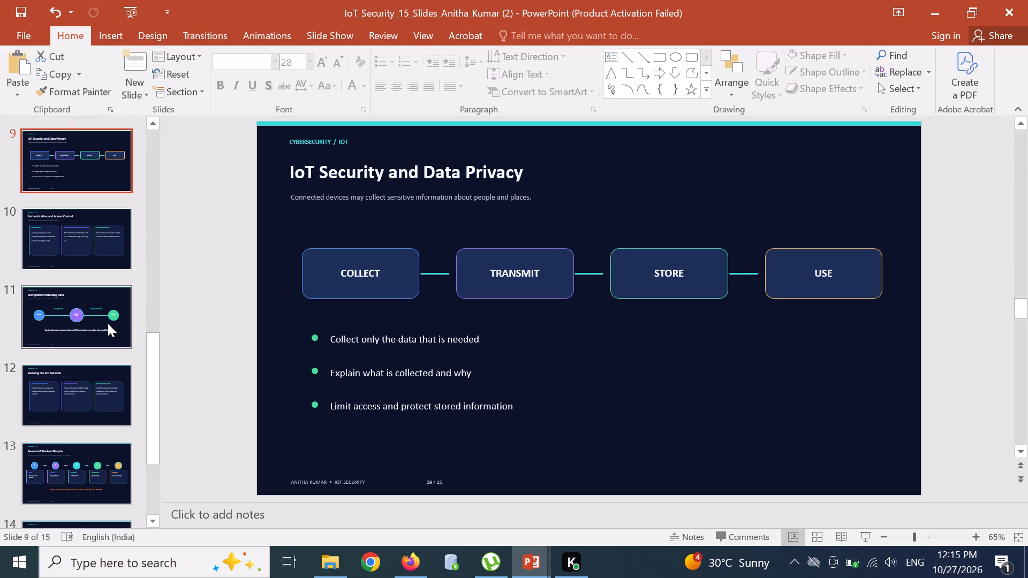
{"action": "key", "text": "Up"}
{"action": "key", "text": "Up"}
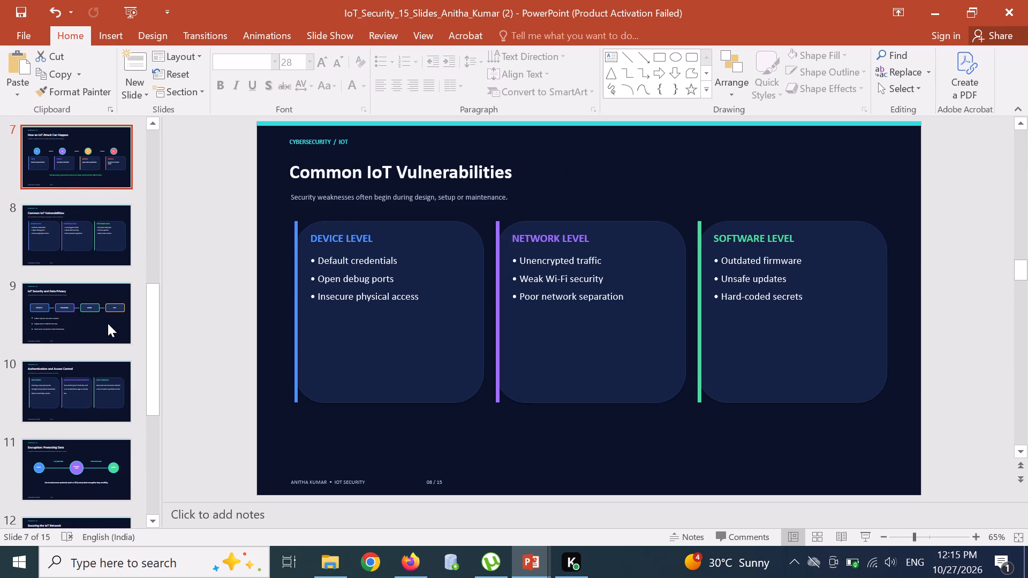
{"action": "key", "text": "Up"}
{"action": "key", "text": "Up"}
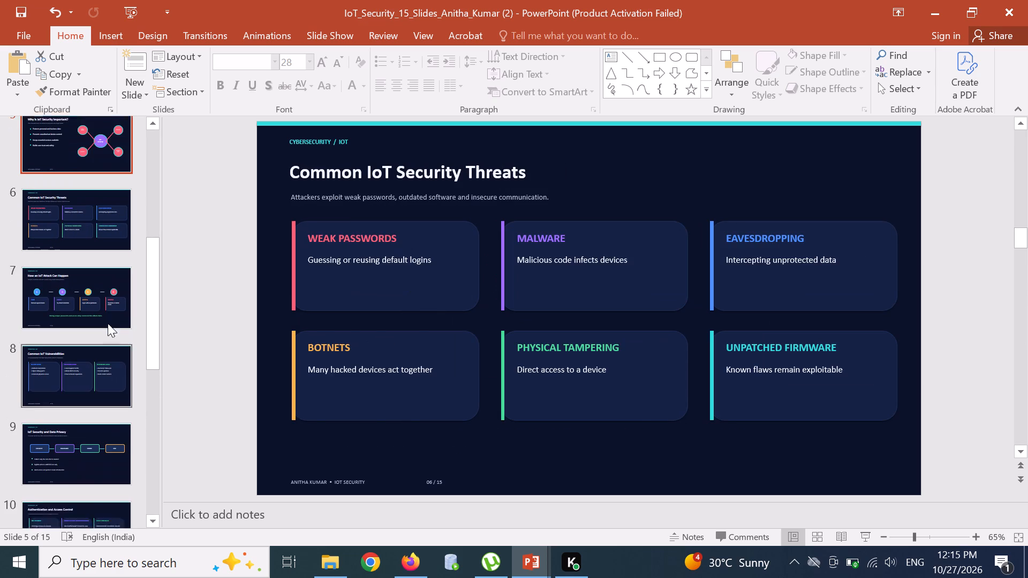
{"action": "key", "text": "Up"}
{"action": "key", "text": "Up"}
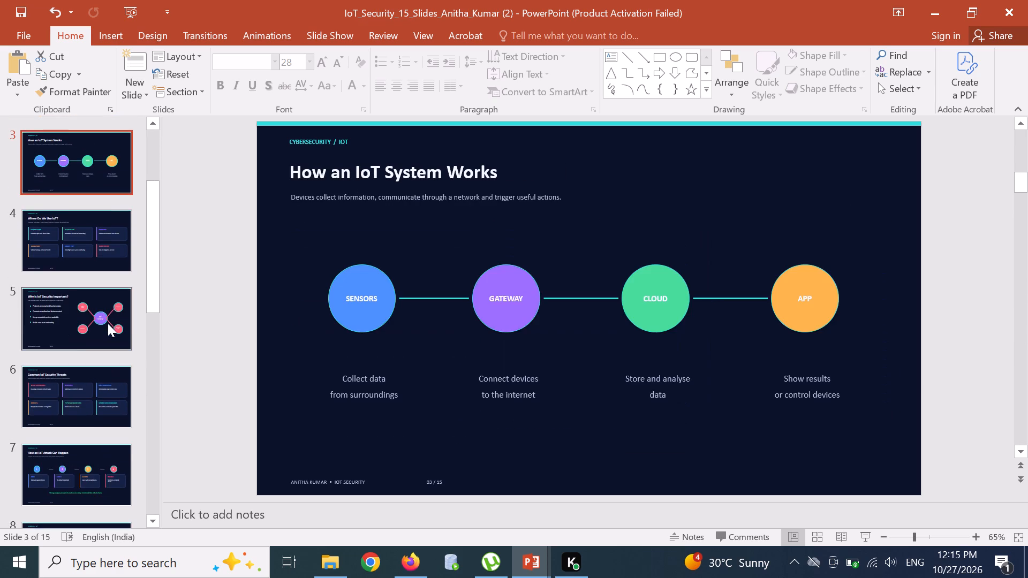
{"action": "key", "text": "Up"}
{"action": "key", "text": "Up"}
{"action": "key", "text": "Up"}
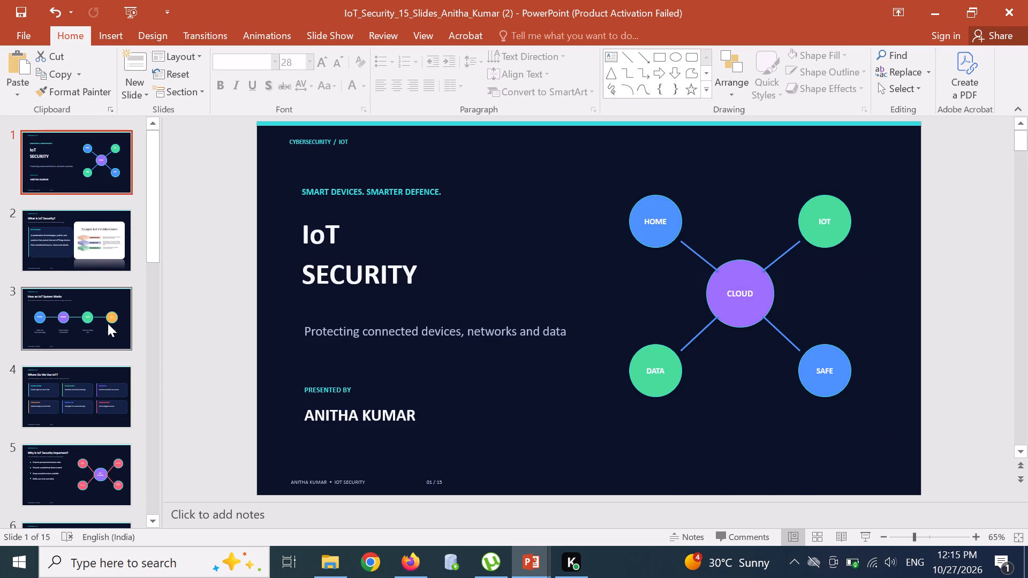
{"action": "key", "text": "Up"}
{"action": "key", "text": "Up"}
{"action": "key", "text": "Up"}
{"action": "scroll", "coordinate": [389, 217], "scroll_direction": "down", "scroll_amount": 10}
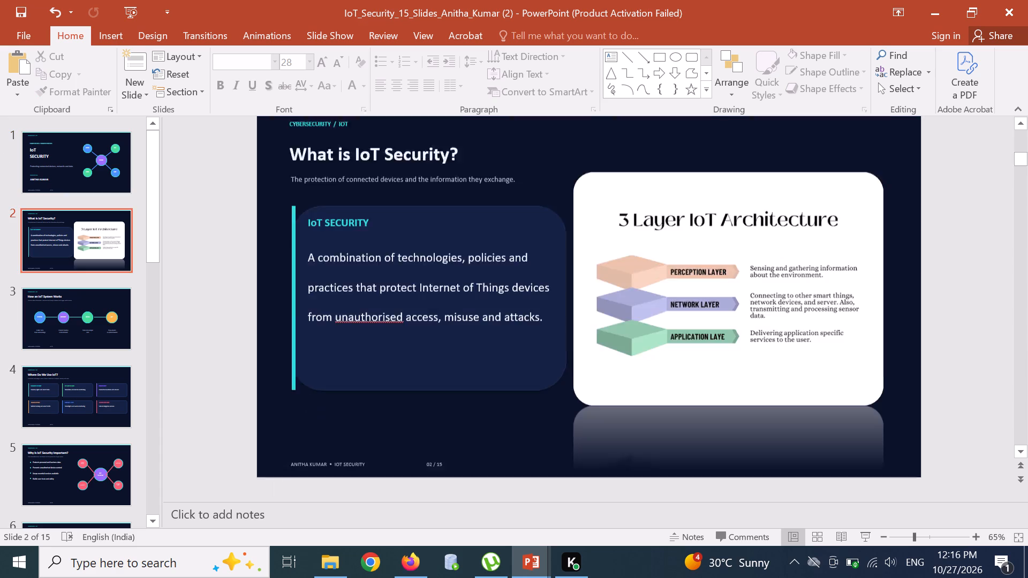
{"action": "scroll", "coordinate": [389, 217], "scroll_direction": "down", "scroll_amount": 20}
{"action": "scroll", "coordinate": [389, 217], "scroll_direction": "down", "scroll_amount": 9}
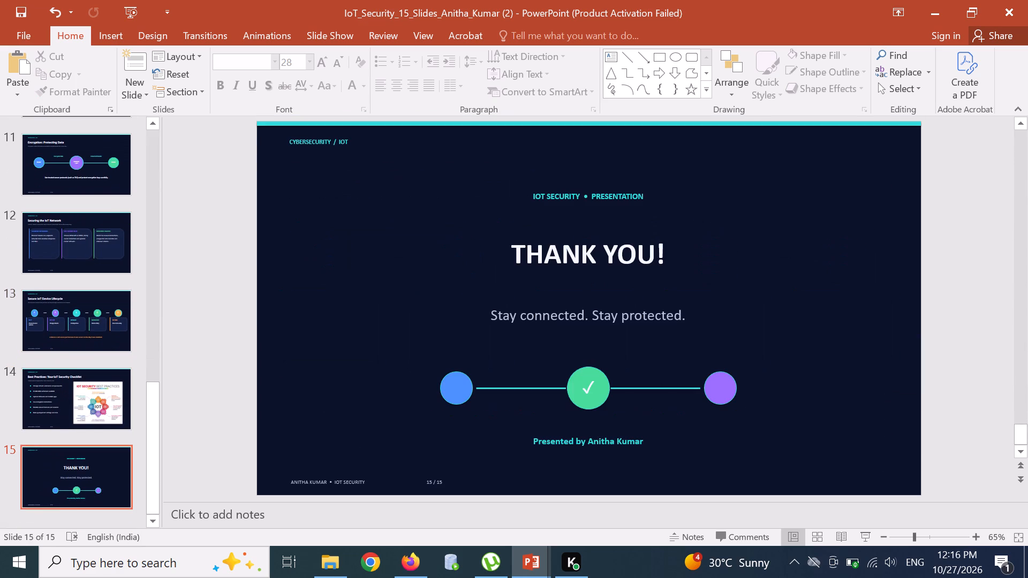
{"action": "scroll", "coordinate": [389, 217], "scroll_direction": "down", "scroll_amount": 3}
Save the presentation.
{"action": "key", "text": "ctrl+s"}
In Firefox, copy the KITRUM image "How does IoT architecture work in real life?" from the image search results.
{"action": "left_click", "coordinate": [408, 566]}
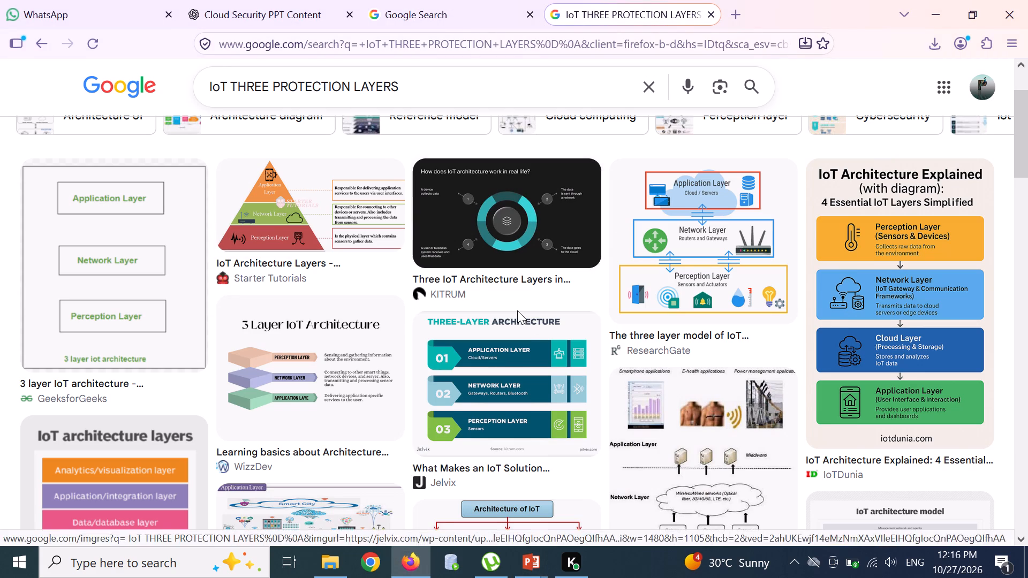
{"action": "left_click", "coordinate": [497, 234]}
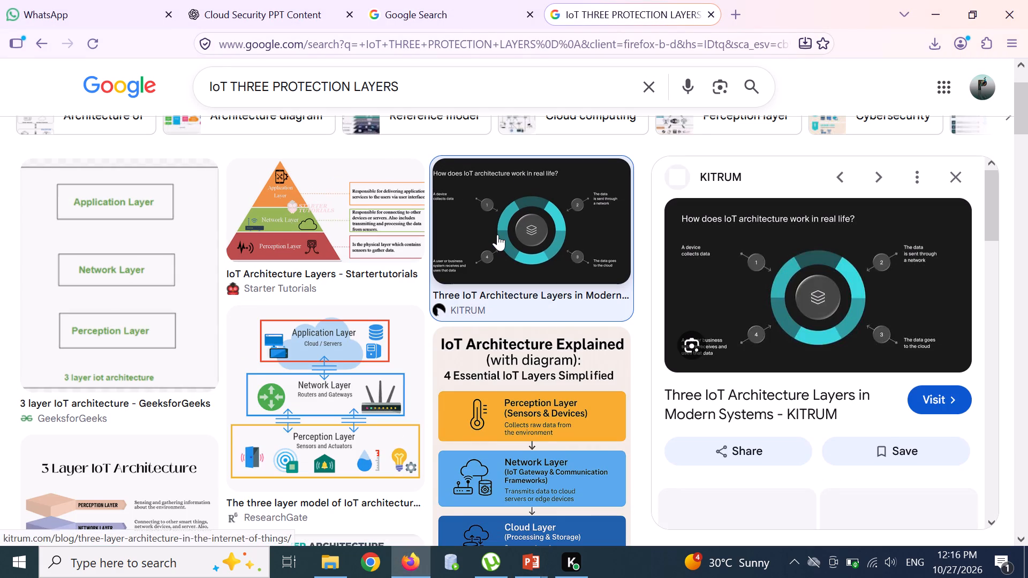
{"action": "right_click", "coordinate": [918, 342]}
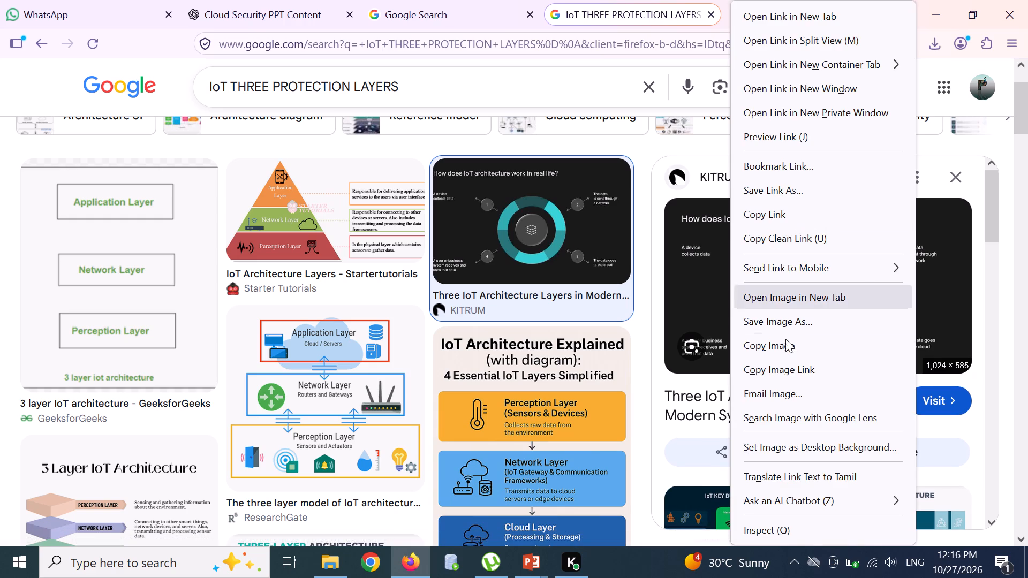
{"action": "left_click", "coordinate": [788, 354]}
Back in PowerPoint, paste the copied IoT architecture image onto slide 9, "IoT Security and Data Privacy".
{"action": "key", "text": "alt+Tab"}
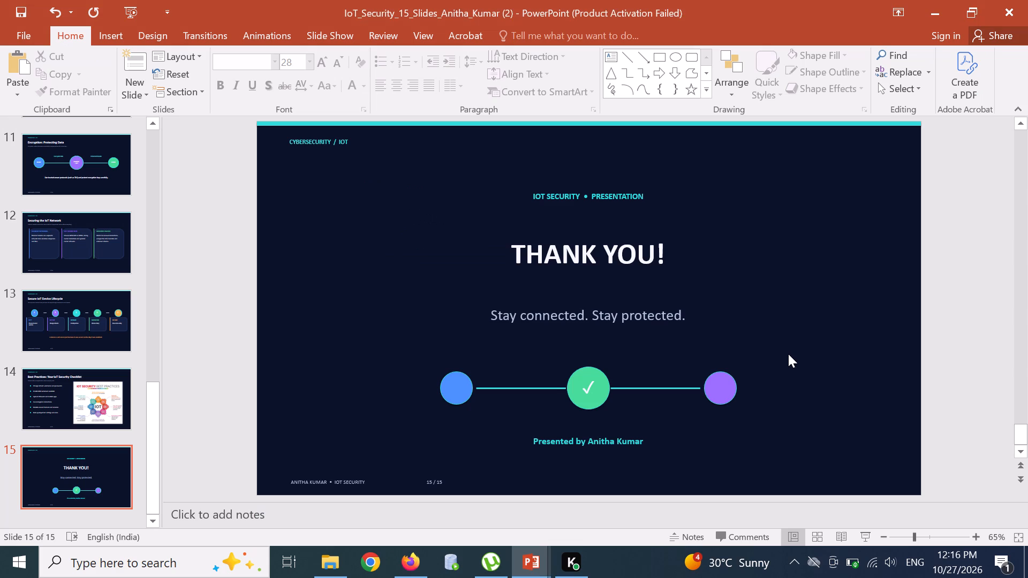
{"action": "scroll", "coordinate": [788, 354], "scroll_direction": "up", "scroll_amount": 5}
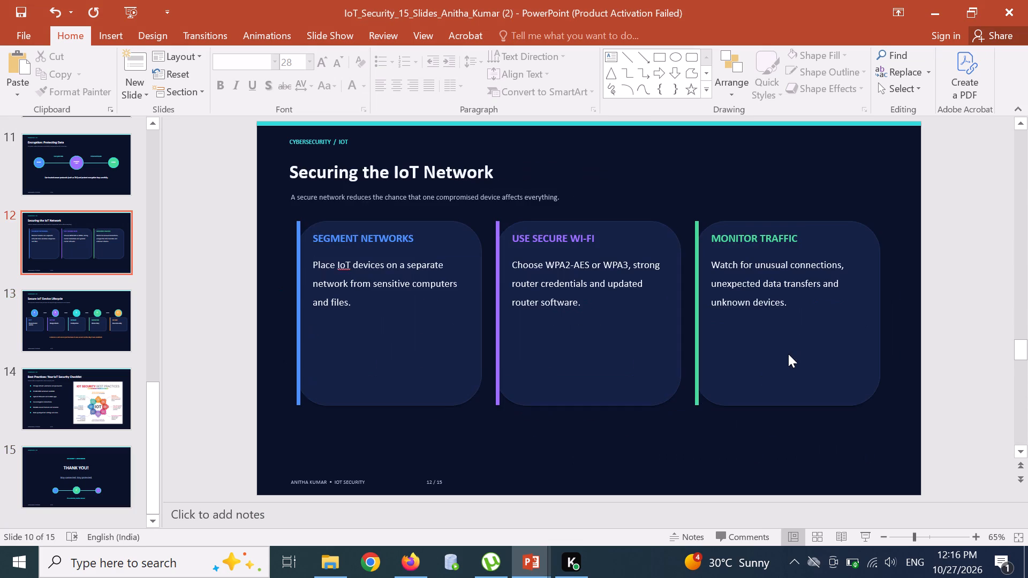
{"action": "scroll", "coordinate": [788, 354], "scroll_direction": "up", "scroll_amount": 1}
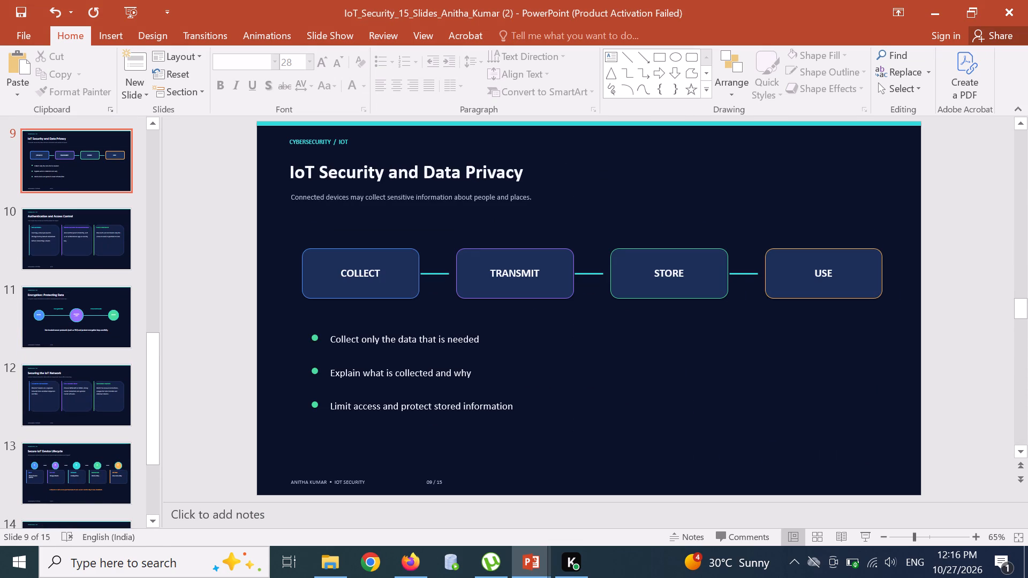
{"action": "left_click", "coordinate": [609, 360]}
{"action": "left_click", "coordinate": [717, 429]}
{"action": "key", "text": "ctrl+v"}
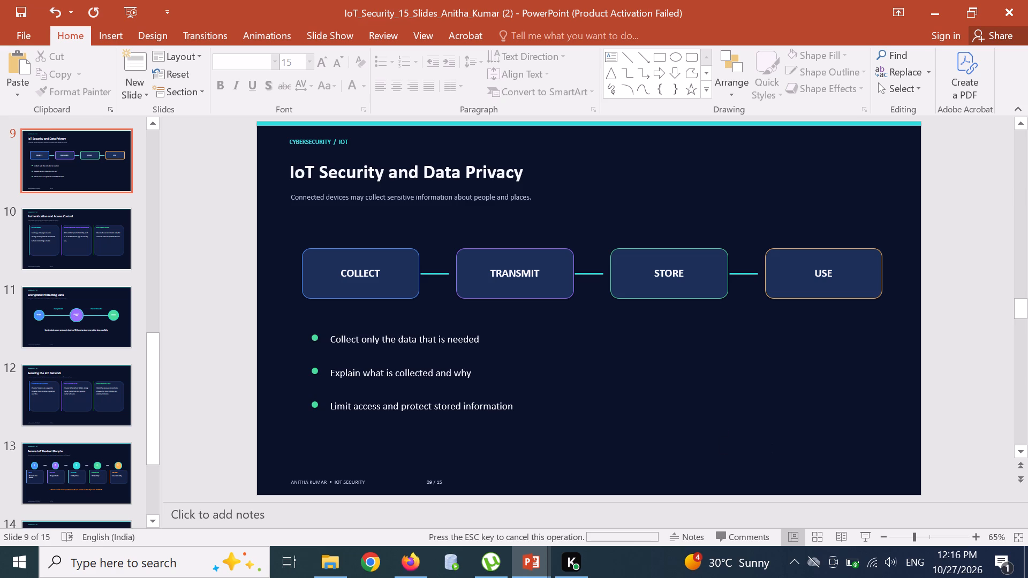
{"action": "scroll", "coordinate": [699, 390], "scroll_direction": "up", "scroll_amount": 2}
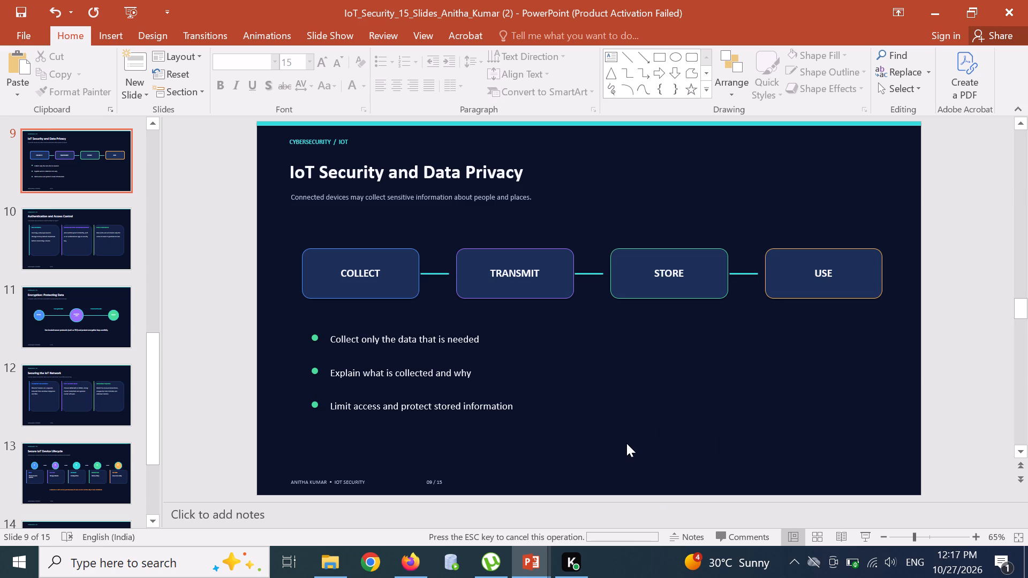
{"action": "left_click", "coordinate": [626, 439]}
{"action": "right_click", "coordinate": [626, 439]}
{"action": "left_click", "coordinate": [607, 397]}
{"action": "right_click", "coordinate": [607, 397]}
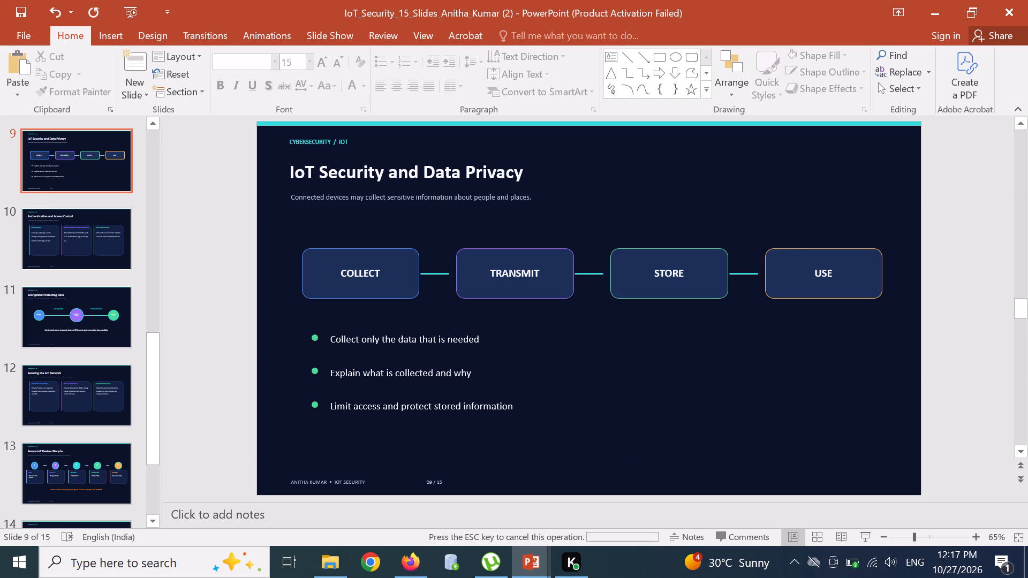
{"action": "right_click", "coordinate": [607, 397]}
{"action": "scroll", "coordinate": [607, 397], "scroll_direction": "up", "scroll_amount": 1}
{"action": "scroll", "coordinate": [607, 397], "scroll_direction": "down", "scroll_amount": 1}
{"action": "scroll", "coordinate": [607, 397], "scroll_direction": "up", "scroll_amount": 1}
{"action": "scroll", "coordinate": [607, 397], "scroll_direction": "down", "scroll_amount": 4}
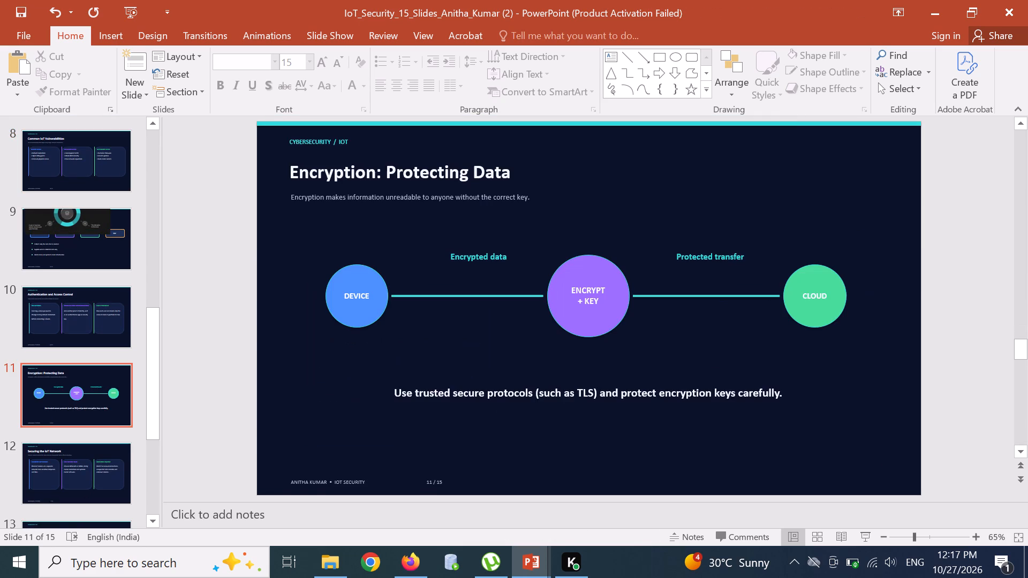
Move the pasted architecture image to the right side of slide 9, with its top edge level with the title box.
{"action": "scroll", "coordinate": [607, 397], "scroll_direction": "up", "scroll_amount": 2}
{"action": "scroll", "coordinate": [558, 207], "scroll_direction": "up", "scroll_amount": 2}
{"action": "left_click_drag", "start_coordinate": [556, 202], "coordinate": [676, 432]}
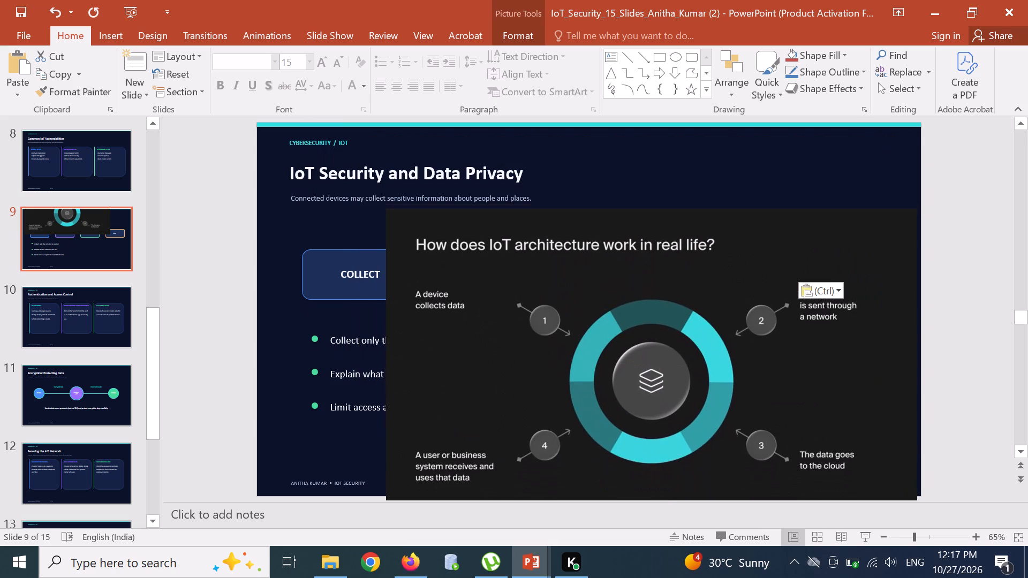
{"action": "left_click_drag", "start_coordinate": [676, 432], "coordinate": [662, 387]}
{"action": "left_click", "coordinate": [662, 387]}
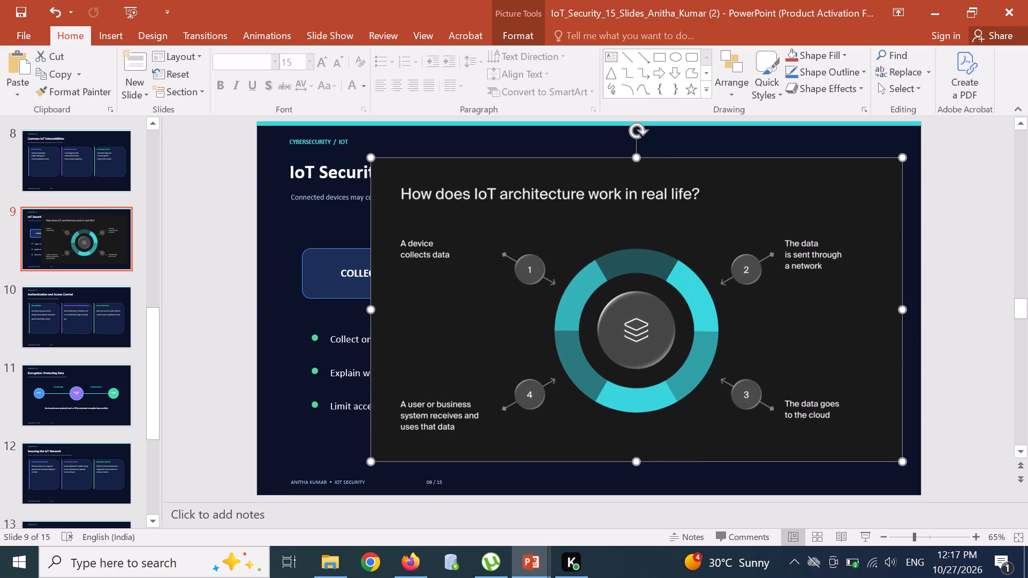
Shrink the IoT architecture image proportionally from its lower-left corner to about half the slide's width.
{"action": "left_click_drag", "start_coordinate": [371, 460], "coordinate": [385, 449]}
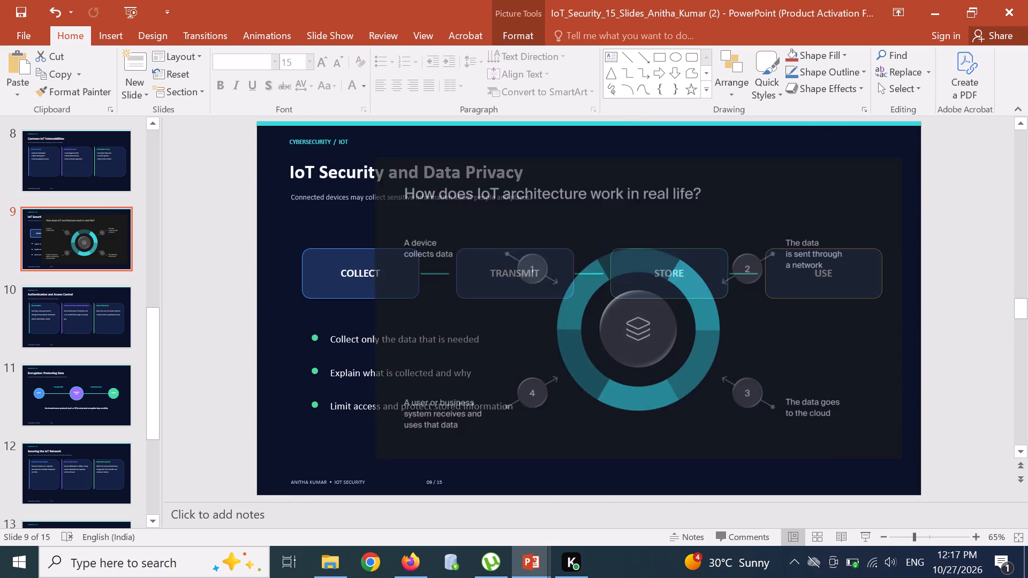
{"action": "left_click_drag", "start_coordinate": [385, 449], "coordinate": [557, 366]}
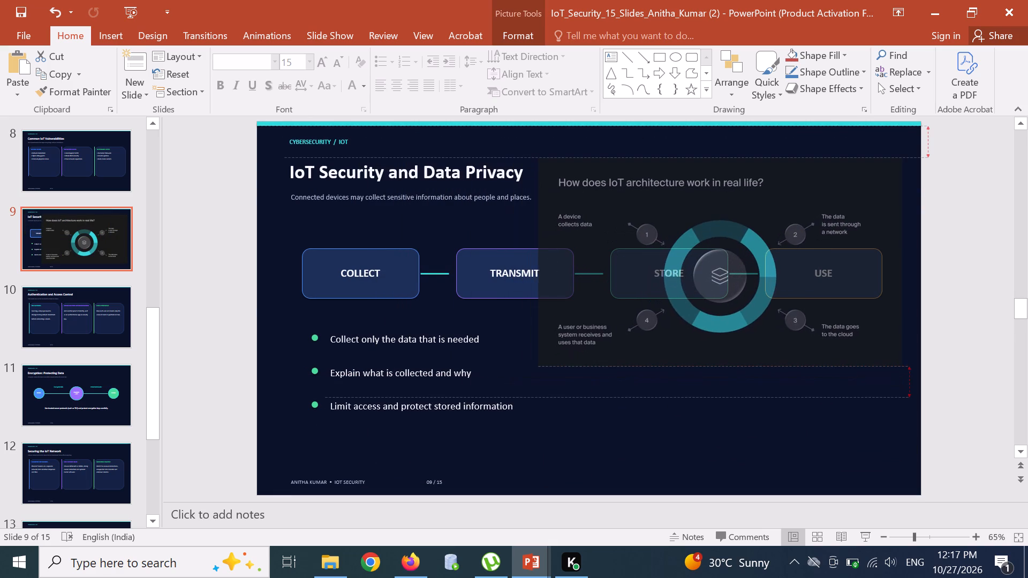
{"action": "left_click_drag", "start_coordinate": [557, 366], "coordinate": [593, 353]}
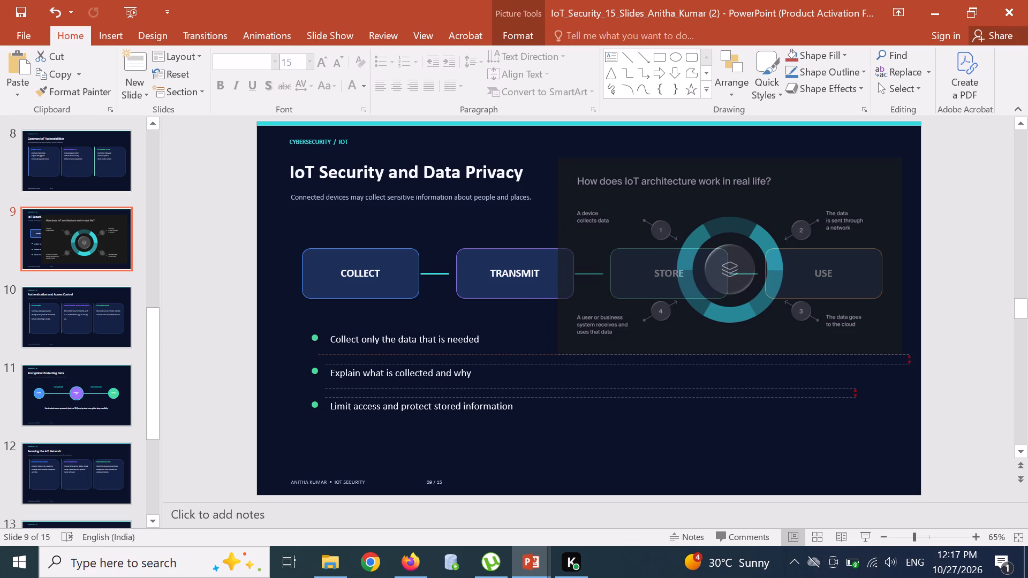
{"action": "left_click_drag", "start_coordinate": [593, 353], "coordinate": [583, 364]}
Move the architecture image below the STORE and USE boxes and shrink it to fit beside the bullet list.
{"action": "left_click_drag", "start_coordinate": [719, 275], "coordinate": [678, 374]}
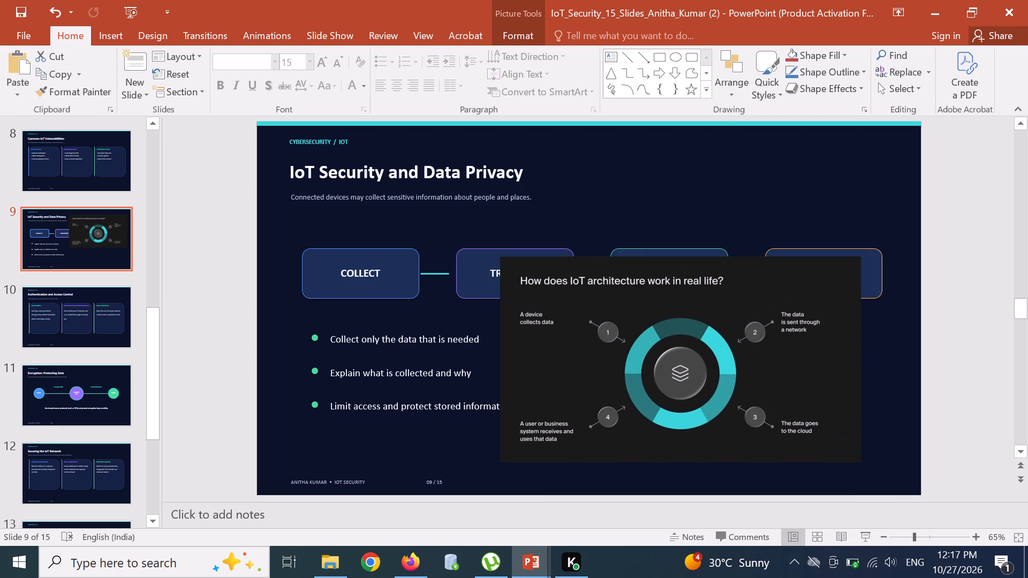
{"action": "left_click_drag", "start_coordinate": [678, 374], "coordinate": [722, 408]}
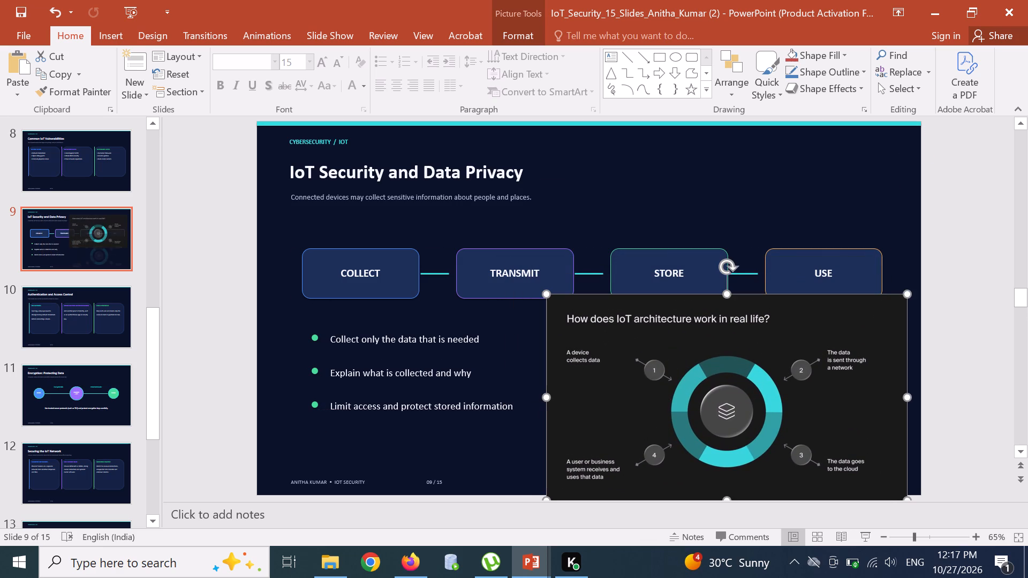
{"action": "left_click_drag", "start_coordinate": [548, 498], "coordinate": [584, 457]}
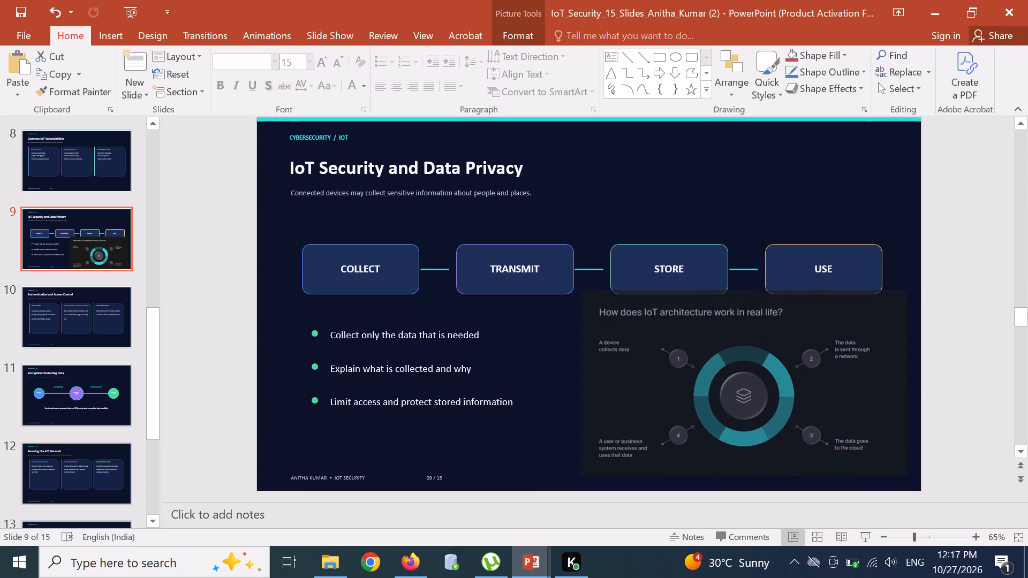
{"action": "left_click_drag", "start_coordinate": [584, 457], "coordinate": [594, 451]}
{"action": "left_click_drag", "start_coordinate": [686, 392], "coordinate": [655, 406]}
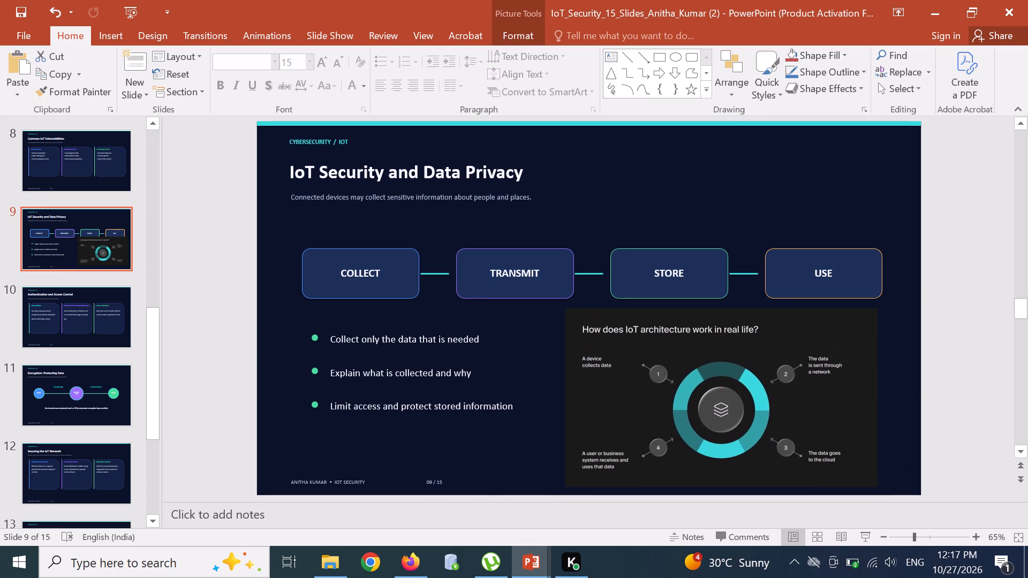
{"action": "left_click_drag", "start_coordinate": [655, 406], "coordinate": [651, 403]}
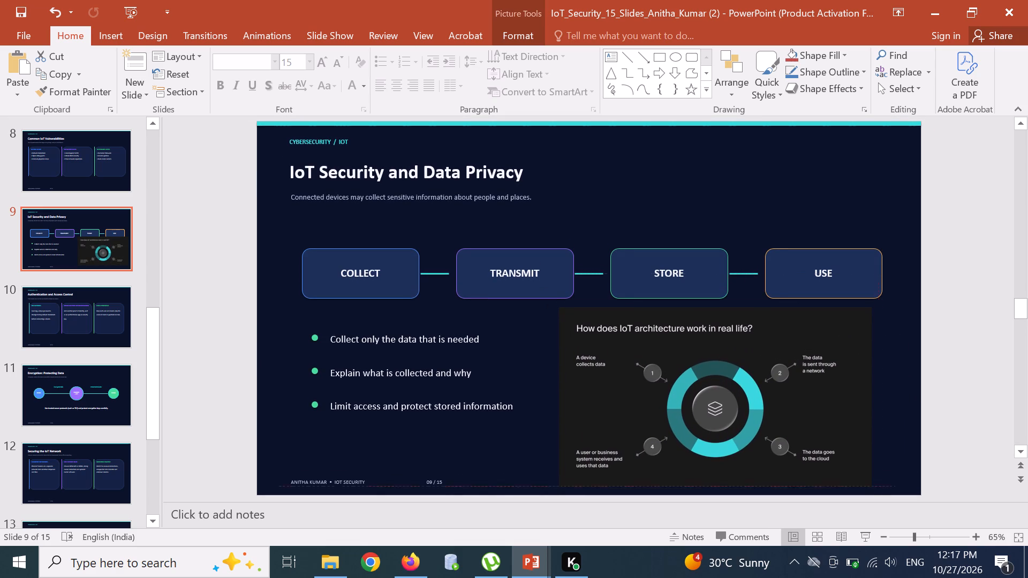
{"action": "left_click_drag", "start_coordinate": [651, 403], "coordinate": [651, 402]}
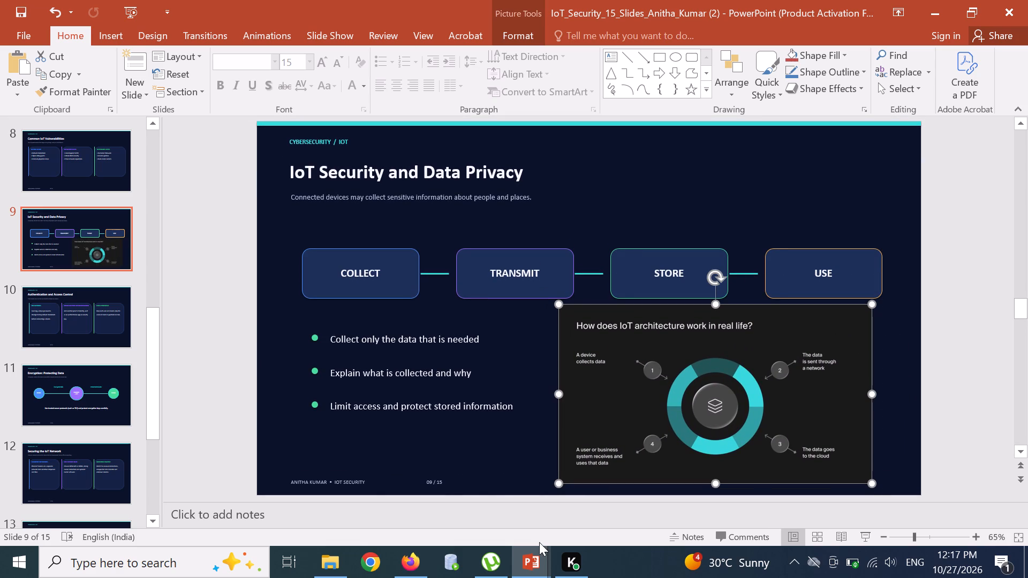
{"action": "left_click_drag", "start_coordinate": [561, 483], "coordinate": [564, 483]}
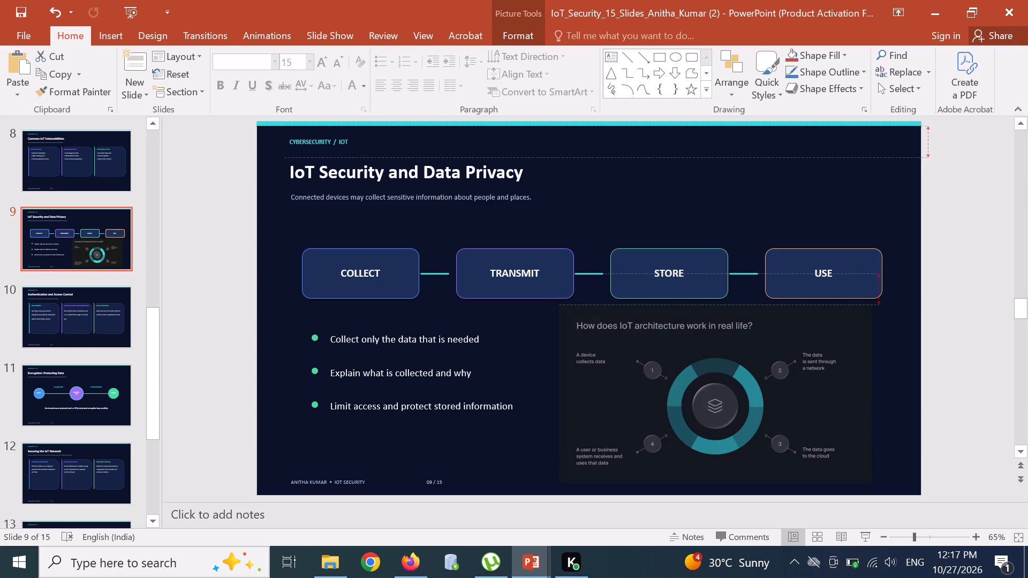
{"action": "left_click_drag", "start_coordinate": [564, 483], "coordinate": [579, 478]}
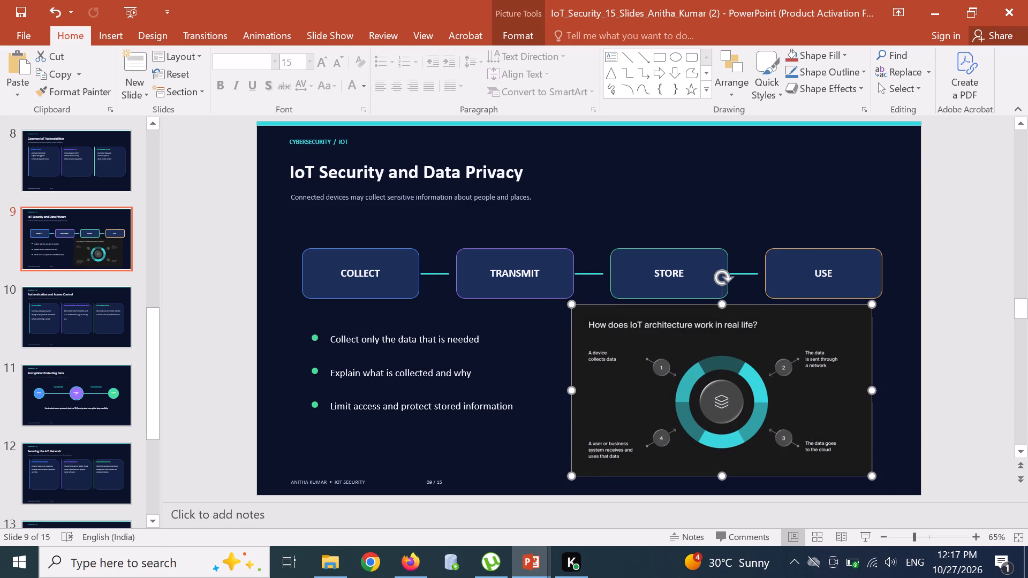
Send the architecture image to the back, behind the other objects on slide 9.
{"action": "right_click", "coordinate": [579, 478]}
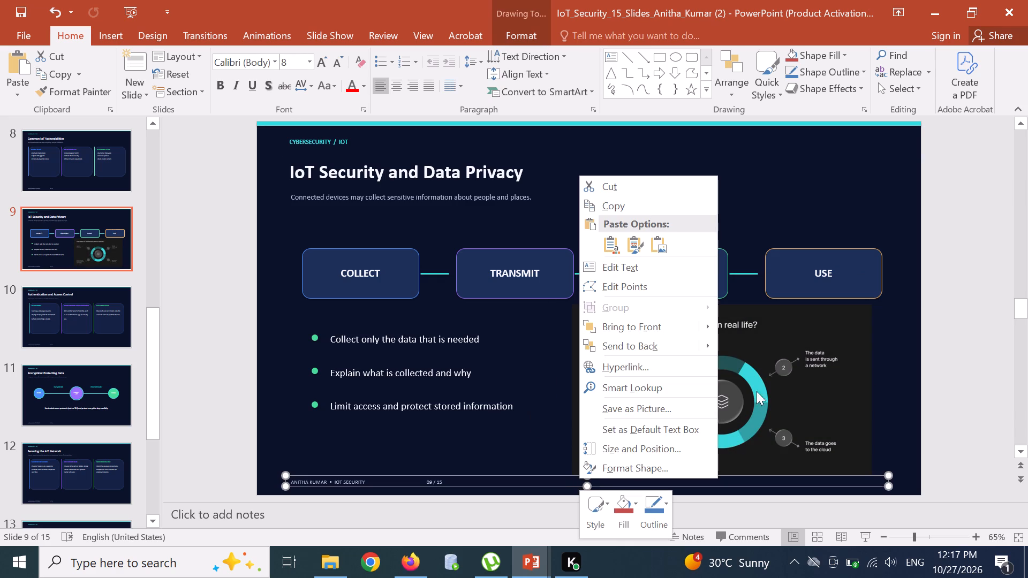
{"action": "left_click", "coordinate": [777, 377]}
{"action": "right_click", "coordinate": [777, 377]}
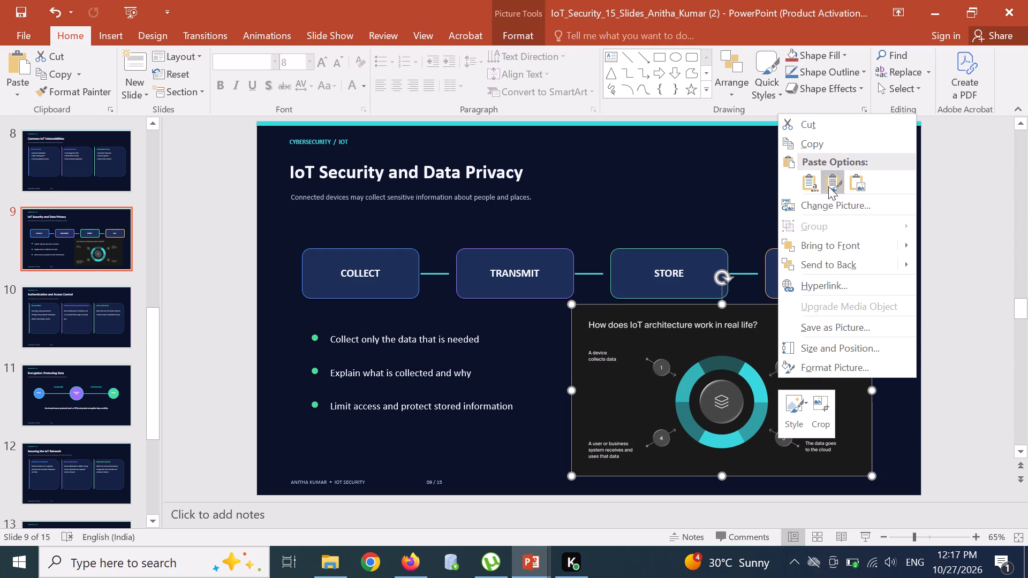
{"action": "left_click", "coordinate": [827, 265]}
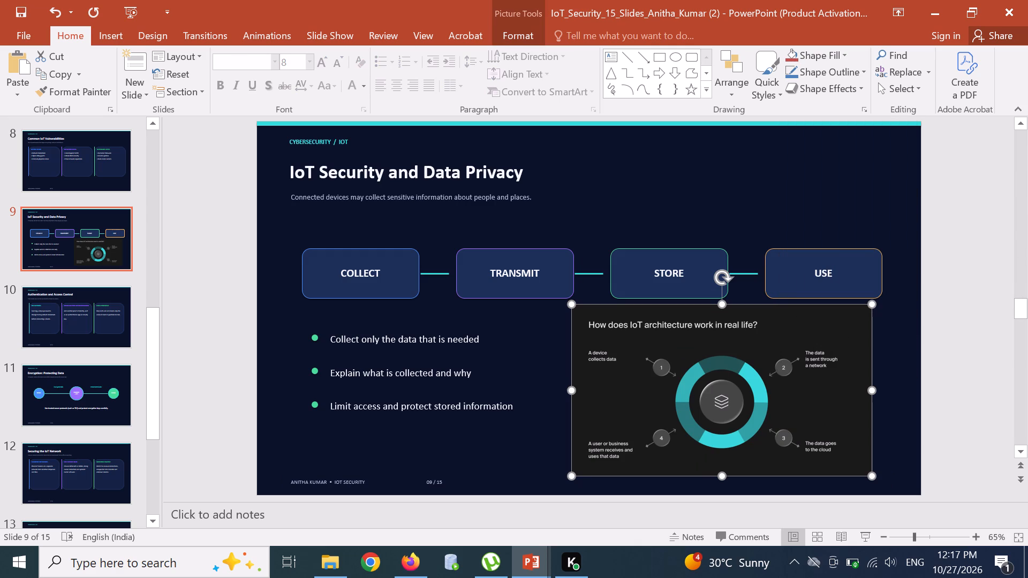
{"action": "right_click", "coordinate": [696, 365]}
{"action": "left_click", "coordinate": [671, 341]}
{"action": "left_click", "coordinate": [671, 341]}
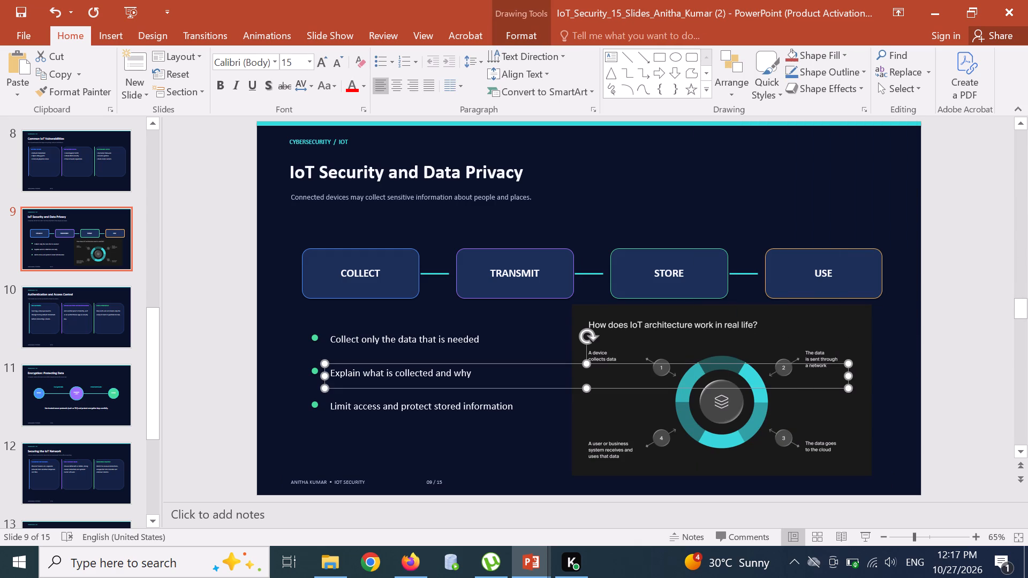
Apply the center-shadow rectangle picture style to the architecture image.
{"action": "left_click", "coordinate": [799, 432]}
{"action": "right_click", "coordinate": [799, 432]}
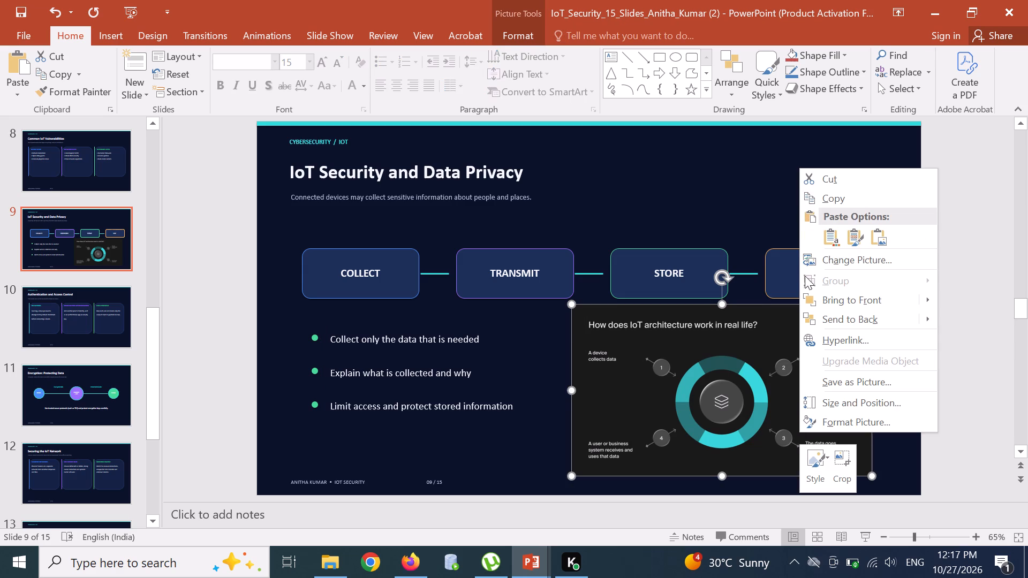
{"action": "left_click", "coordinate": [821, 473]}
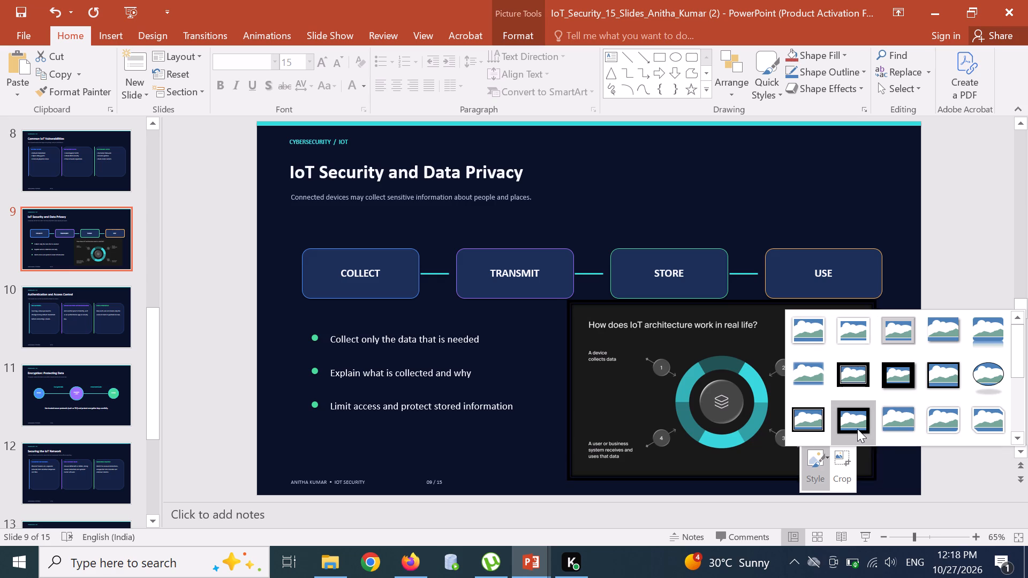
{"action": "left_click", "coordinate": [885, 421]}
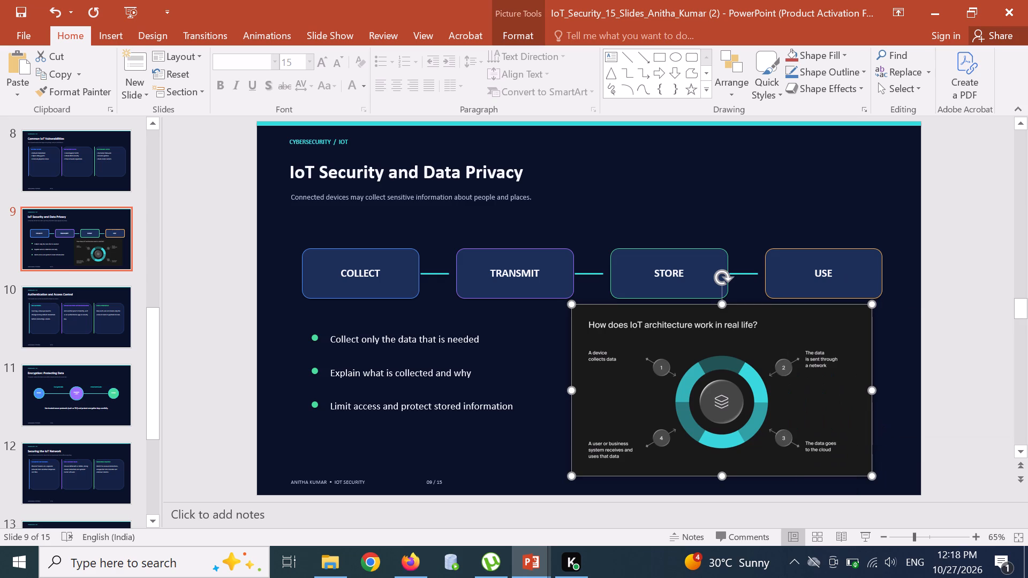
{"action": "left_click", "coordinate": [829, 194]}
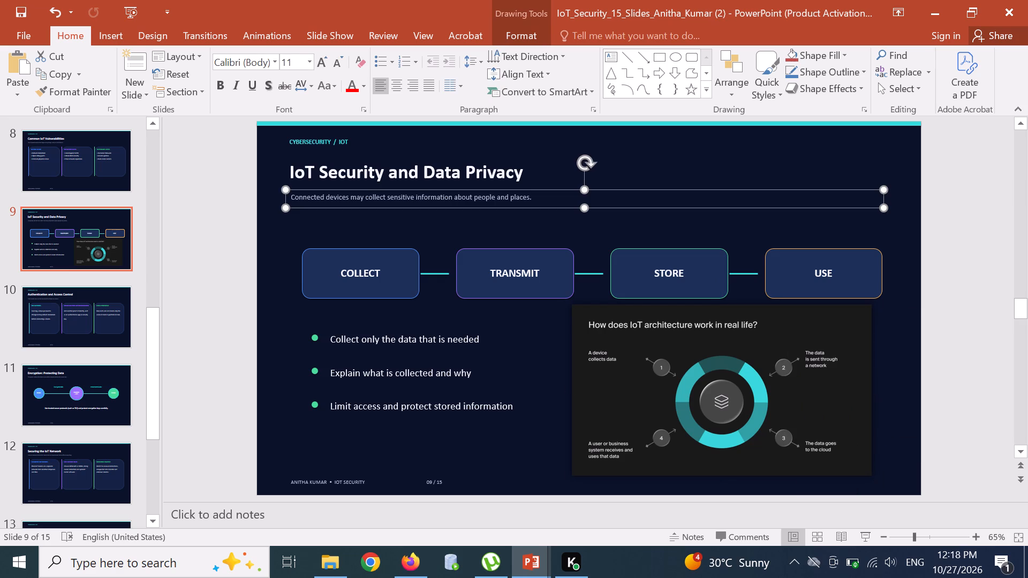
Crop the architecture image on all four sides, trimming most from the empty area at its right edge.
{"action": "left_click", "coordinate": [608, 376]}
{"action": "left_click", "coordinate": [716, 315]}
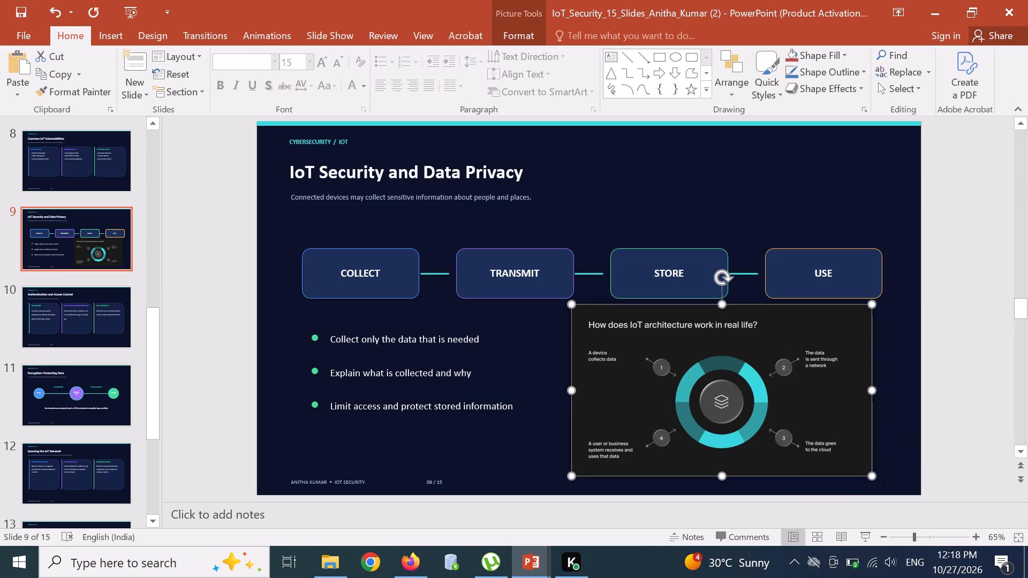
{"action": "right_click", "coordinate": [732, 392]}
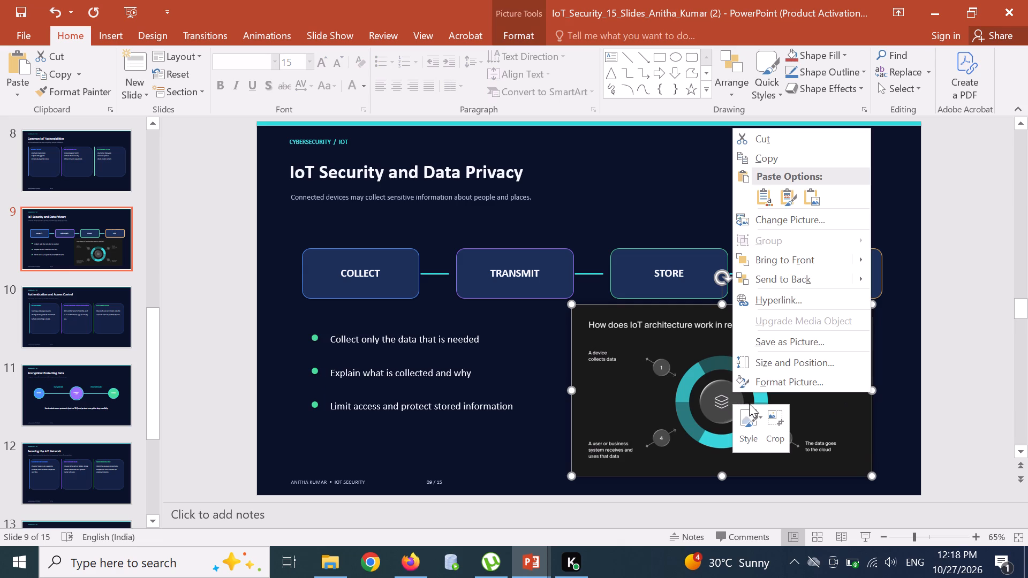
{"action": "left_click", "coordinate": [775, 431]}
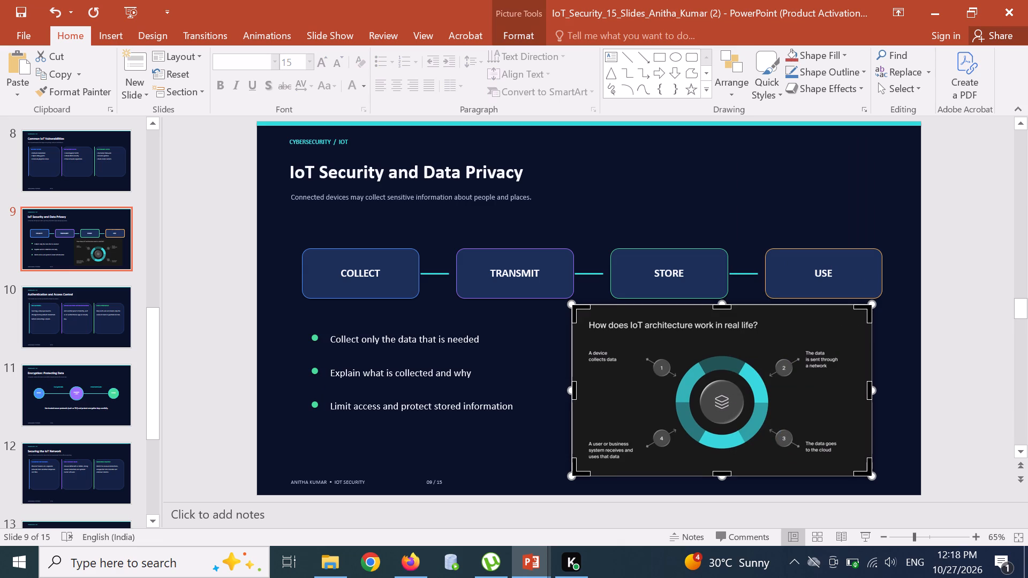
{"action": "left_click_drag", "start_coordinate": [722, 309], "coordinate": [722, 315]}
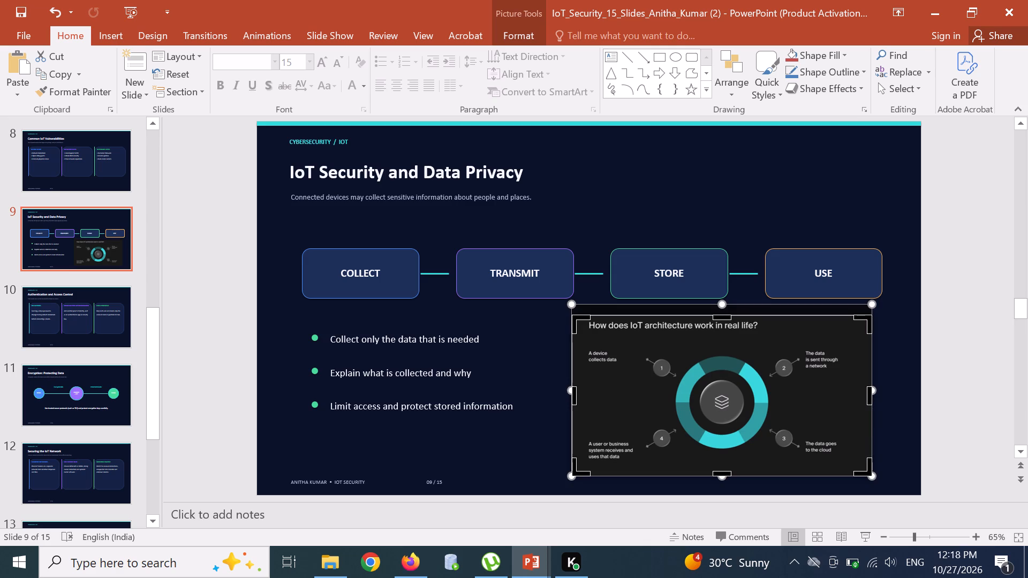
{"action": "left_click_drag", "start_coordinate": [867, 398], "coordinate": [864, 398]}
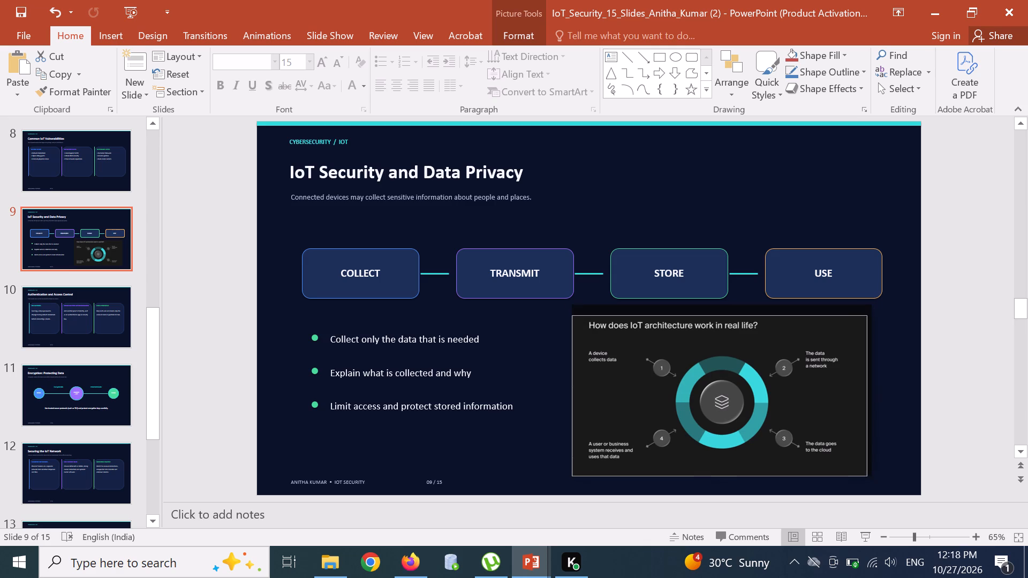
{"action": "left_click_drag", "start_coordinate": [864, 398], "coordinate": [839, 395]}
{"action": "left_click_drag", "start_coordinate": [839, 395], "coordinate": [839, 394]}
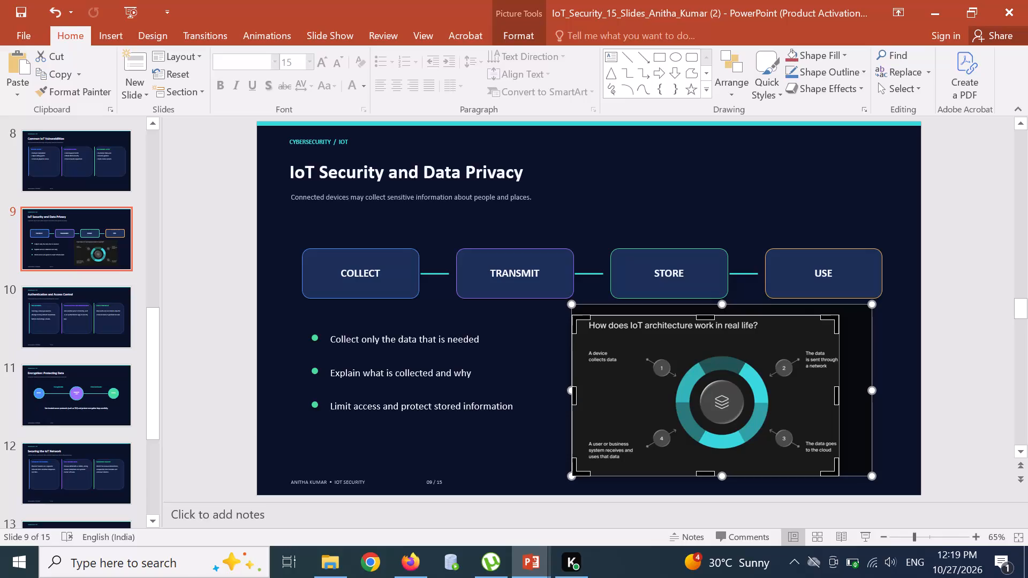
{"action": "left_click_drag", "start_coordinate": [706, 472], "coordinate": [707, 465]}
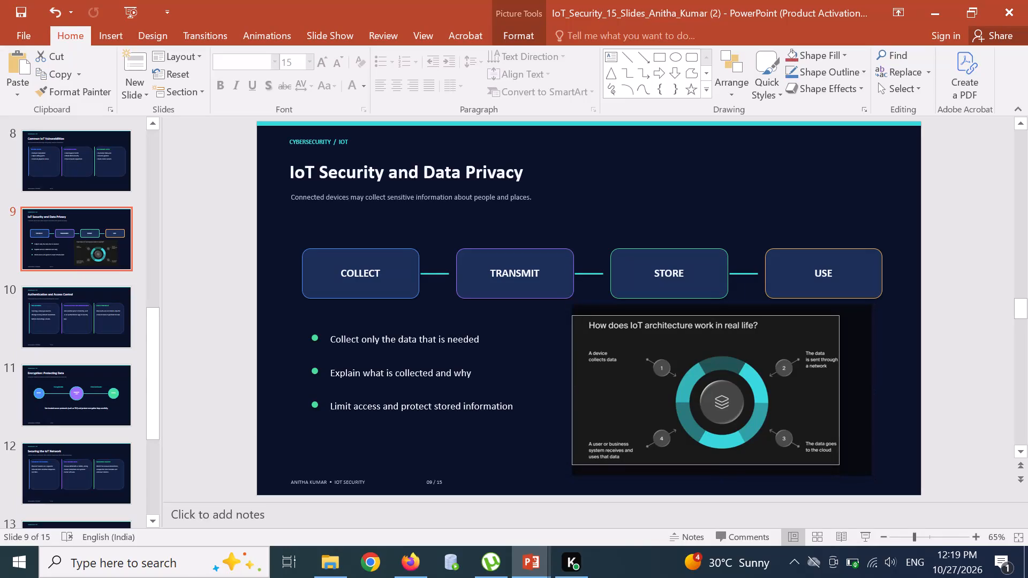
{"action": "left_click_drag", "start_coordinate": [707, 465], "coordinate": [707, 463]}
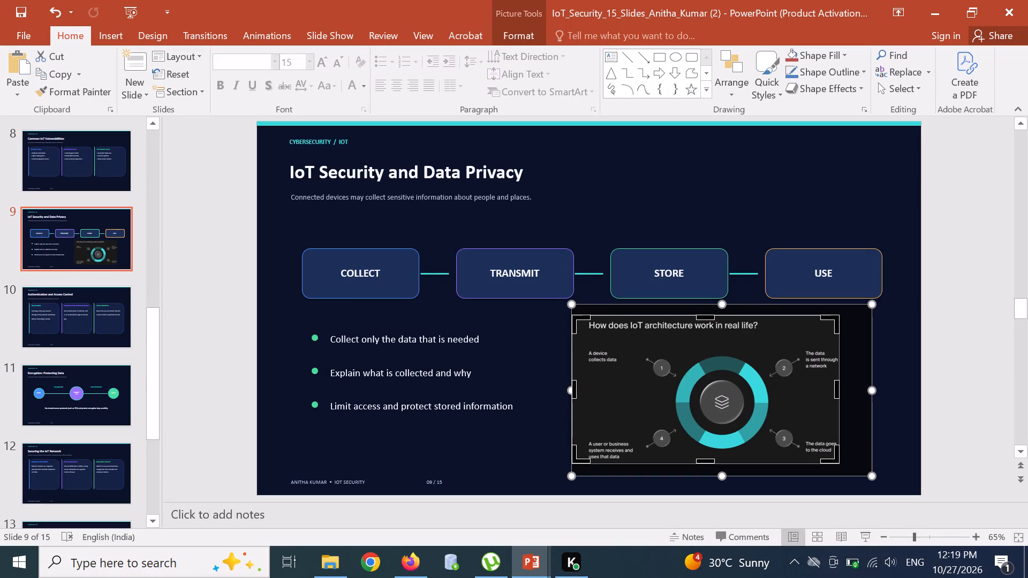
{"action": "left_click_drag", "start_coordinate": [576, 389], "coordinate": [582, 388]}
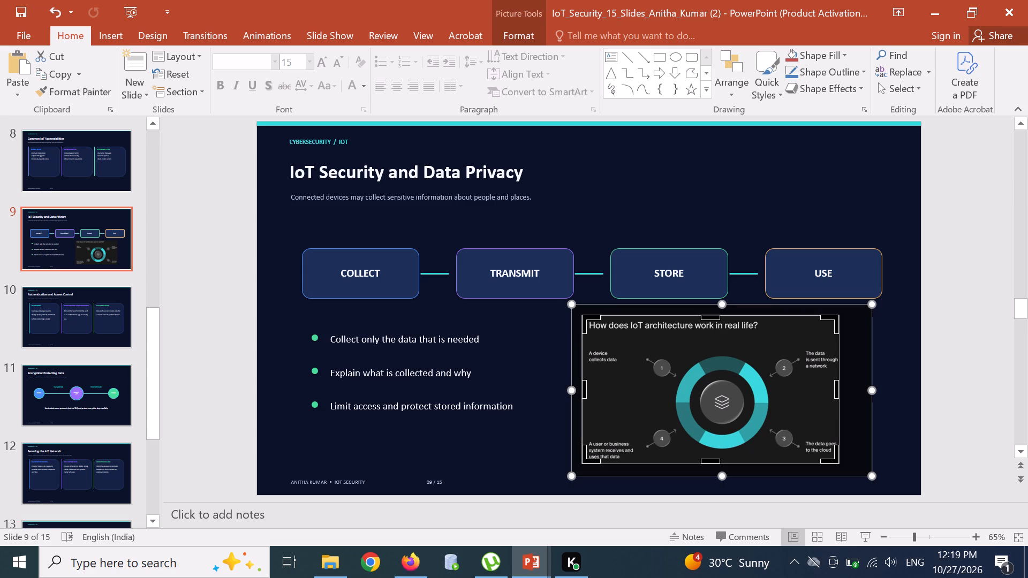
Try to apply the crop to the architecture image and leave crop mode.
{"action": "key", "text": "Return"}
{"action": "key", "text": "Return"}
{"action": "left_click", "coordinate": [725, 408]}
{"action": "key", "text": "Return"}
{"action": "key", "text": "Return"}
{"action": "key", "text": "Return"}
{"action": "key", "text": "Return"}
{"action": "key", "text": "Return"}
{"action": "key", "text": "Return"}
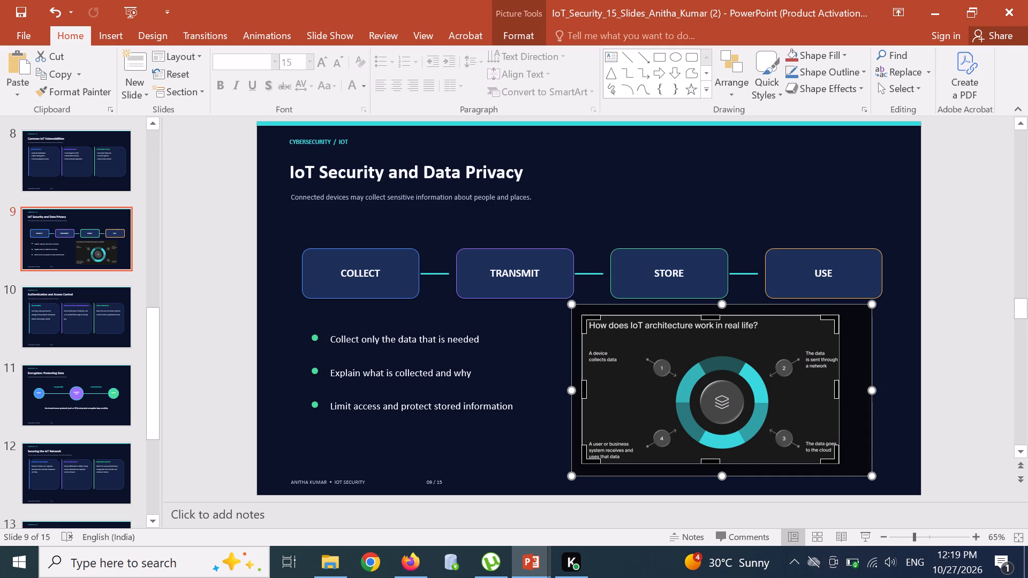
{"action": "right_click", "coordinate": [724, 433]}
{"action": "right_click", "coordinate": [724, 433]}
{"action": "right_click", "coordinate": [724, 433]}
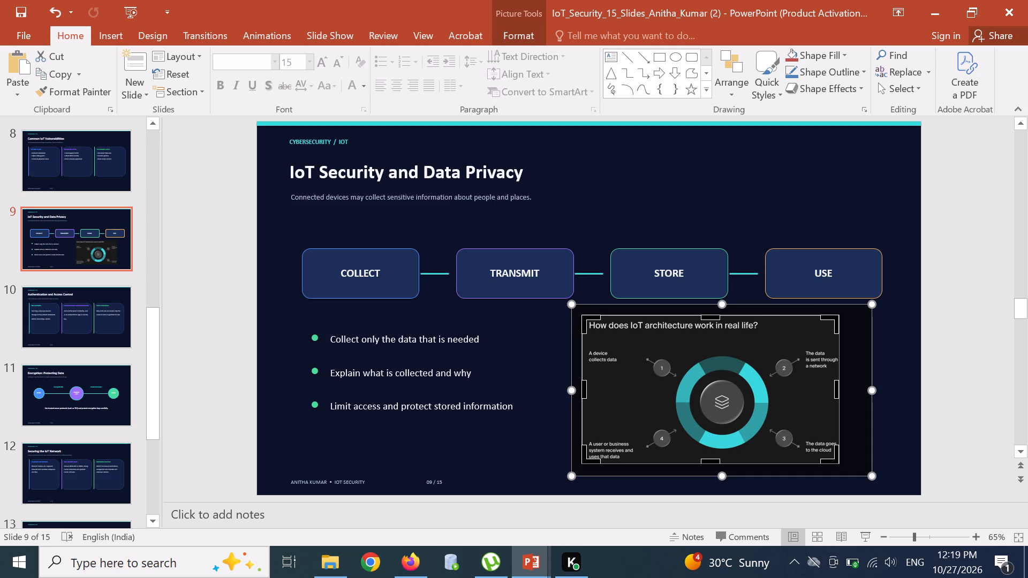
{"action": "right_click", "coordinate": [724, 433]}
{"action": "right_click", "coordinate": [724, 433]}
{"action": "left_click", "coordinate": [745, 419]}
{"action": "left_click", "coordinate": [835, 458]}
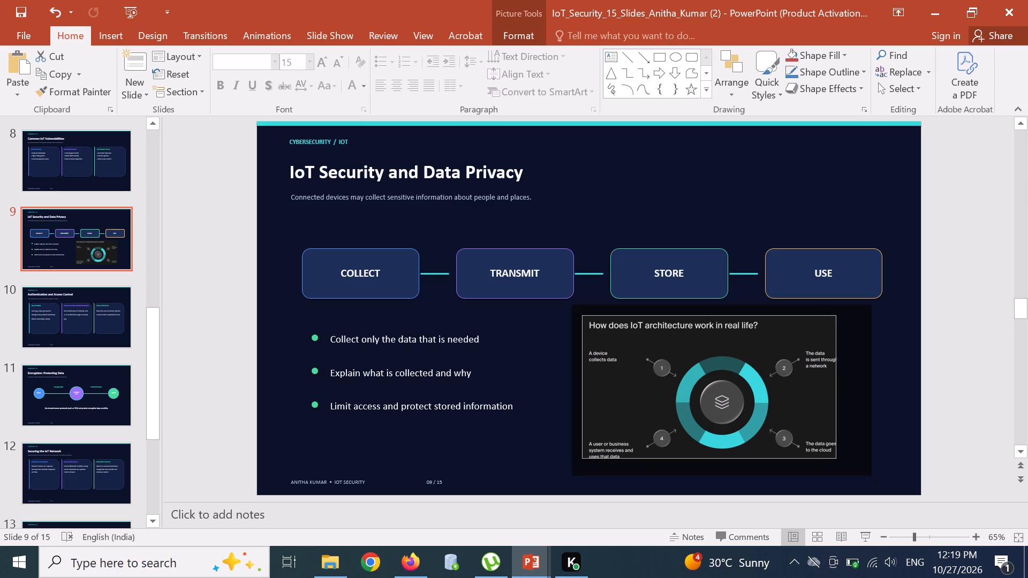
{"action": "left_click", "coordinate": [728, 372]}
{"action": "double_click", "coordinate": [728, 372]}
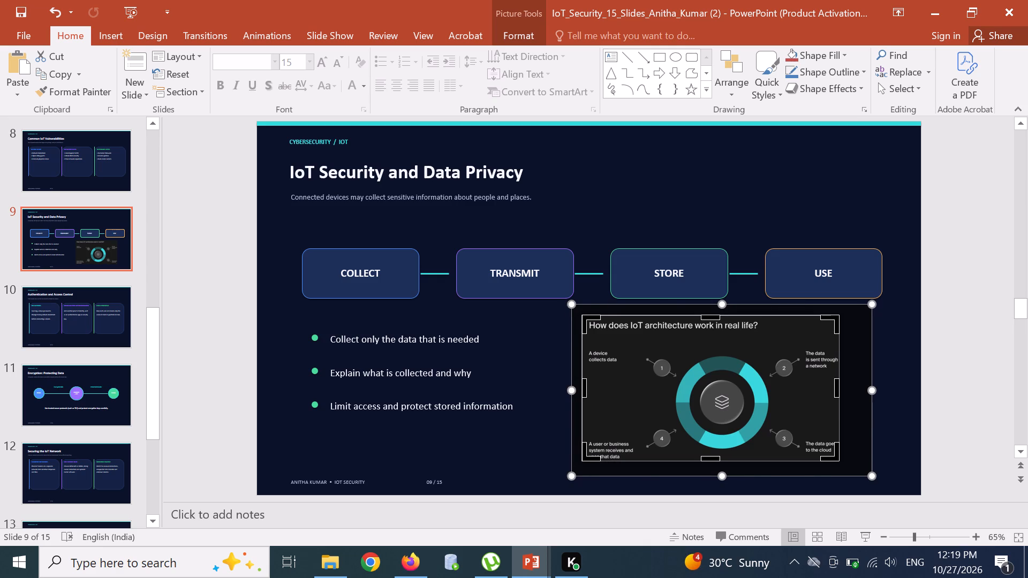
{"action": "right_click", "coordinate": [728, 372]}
Delete the architecture image from slide 9, "IoT Security and Data Privacy".
{"action": "left_click", "coordinate": [728, 372]}
{"action": "key", "text": "BackSpace"}
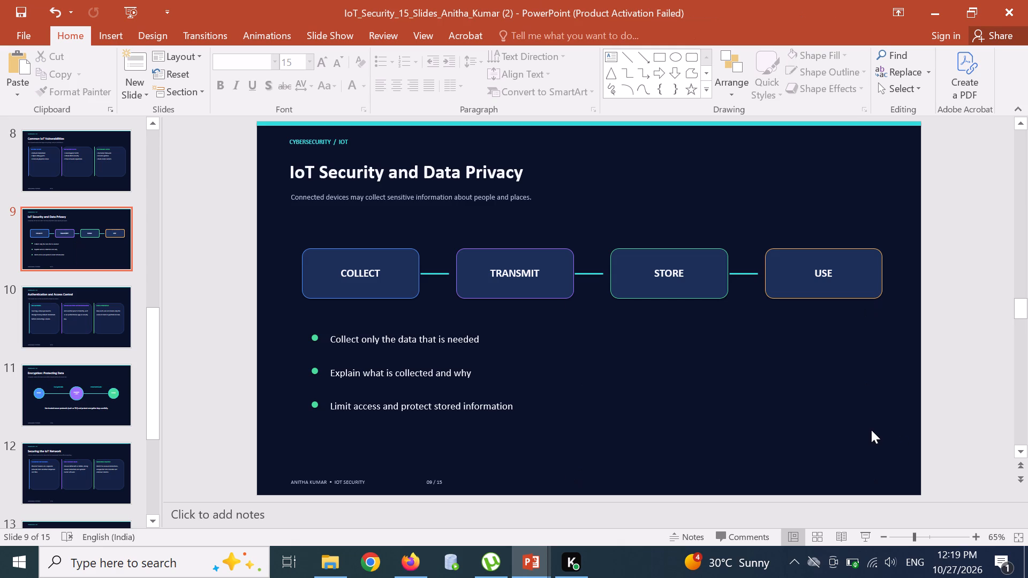
{"action": "key", "text": "ctrl+z"}
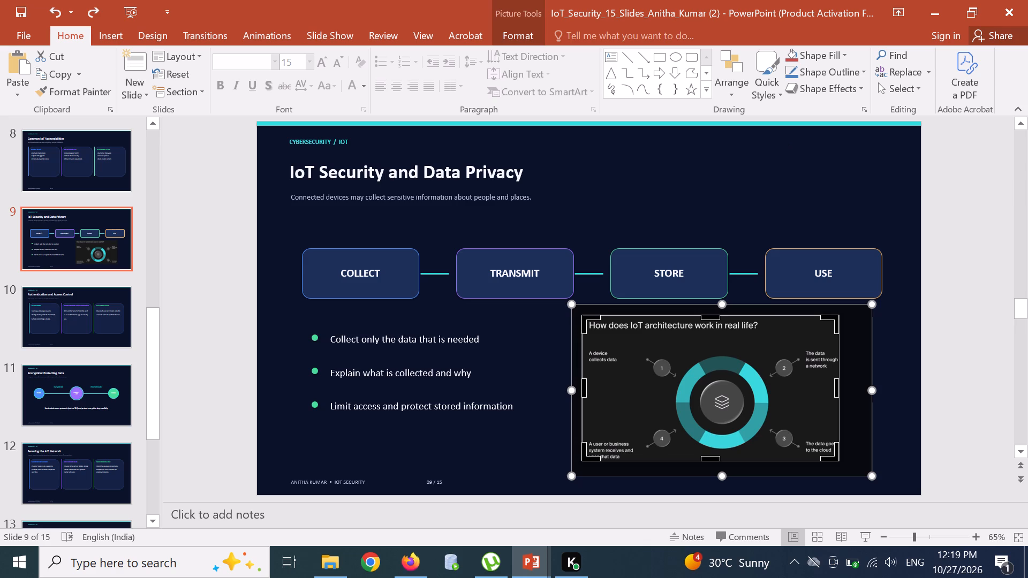